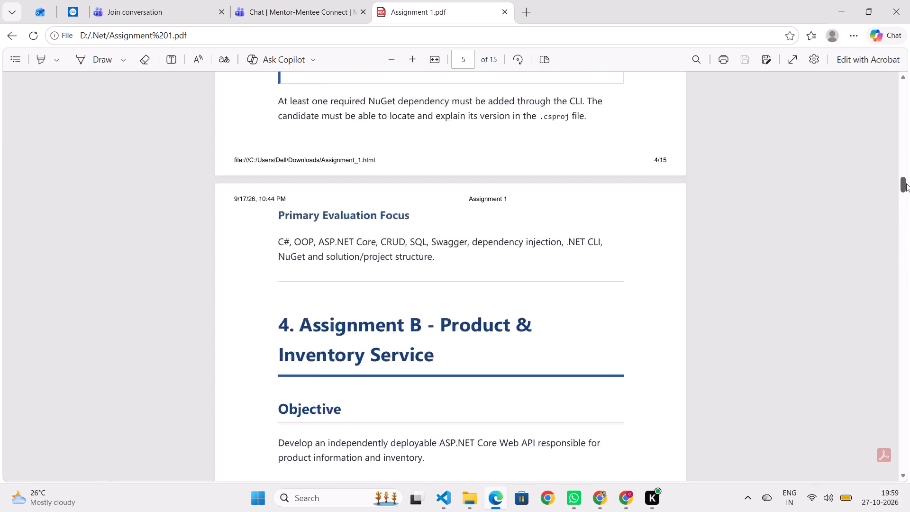
Examine the Assignment A - Customer Management Service section, its CLI requirements, and the Assignment B objective and Product Model.
{"action": "left_click_drag", "start_coordinate": [906, 183], "coordinate": [907, 176]}
{"action": "scroll", "coordinate": [473, 286], "scroll_direction": "up", "scroll_amount": 1}
{"action": "scroll", "coordinate": [473, 286], "scroll_direction": "down", "scroll_amount": 1}
{"action": "scroll", "coordinate": [473, 286], "scroll_direction": "up", "scroll_amount": 12}
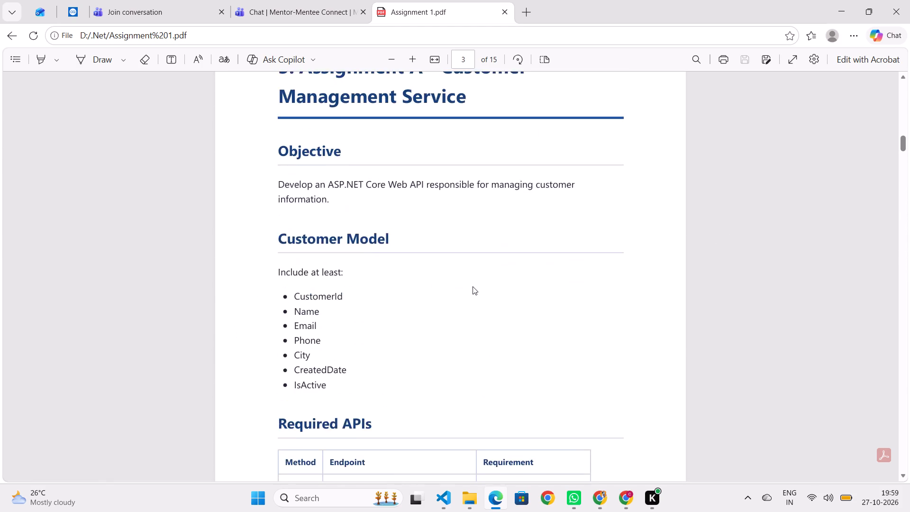
{"action": "scroll", "coordinate": [473, 286], "scroll_direction": "up", "scroll_amount": 6}
{"action": "scroll", "coordinate": [473, 286], "scroll_direction": "down", "scroll_amount": 2}
{"action": "scroll", "coordinate": [473, 286], "scroll_direction": "up", "scroll_amount": 1}
{"action": "scroll", "coordinate": [473, 286], "scroll_direction": "down", "scroll_amount": 3}
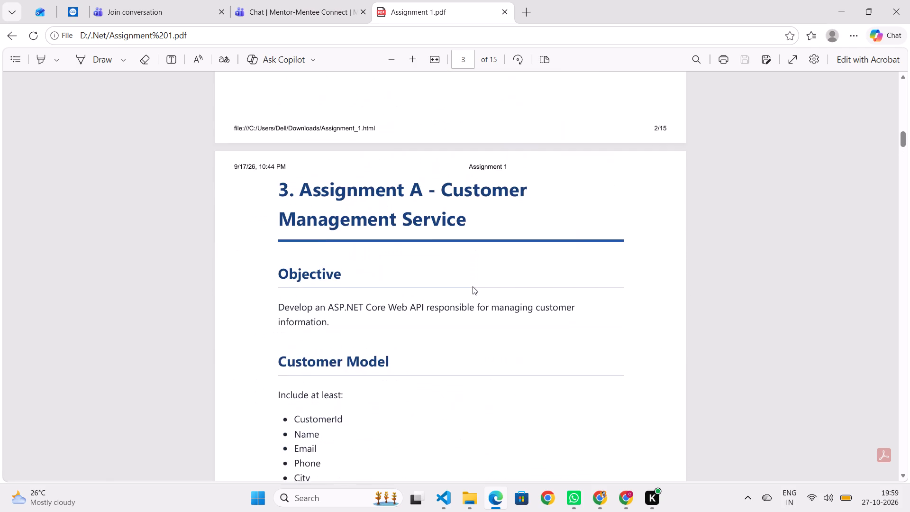
{"action": "scroll", "coordinate": [473, 286], "scroll_direction": "down", "scroll_amount": 2}
{"action": "scroll", "coordinate": [473, 286], "scroll_direction": "up", "scroll_amount": 2}
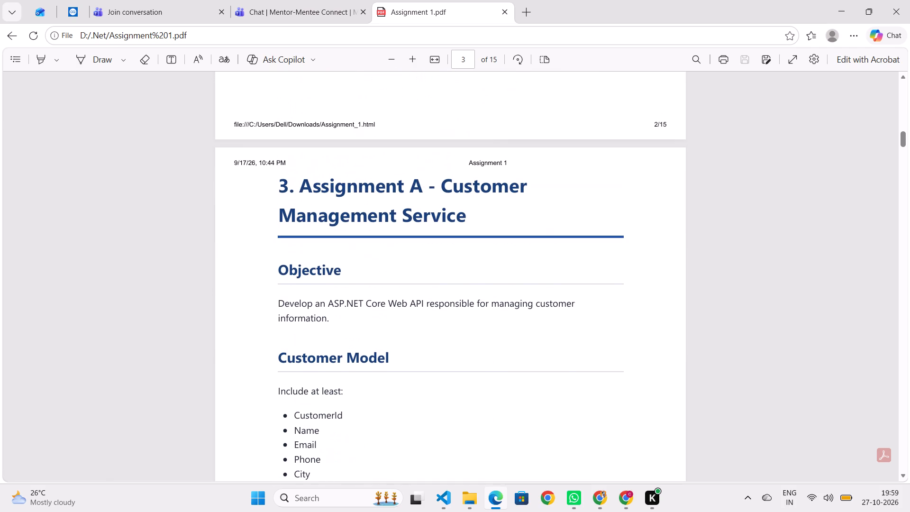
{"action": "scroll", "coordinate": [417, 200], "scroll_direction": "down", "scroll_amount": 12}
{"action": "scroll", "coordinate": [416, 205], "scroll_direction": "up", "scroll_amount": 1}
{"action": "scroll", "coordinate": [416, 205], "scroll_direction": "down", "scroll_amount": 11}
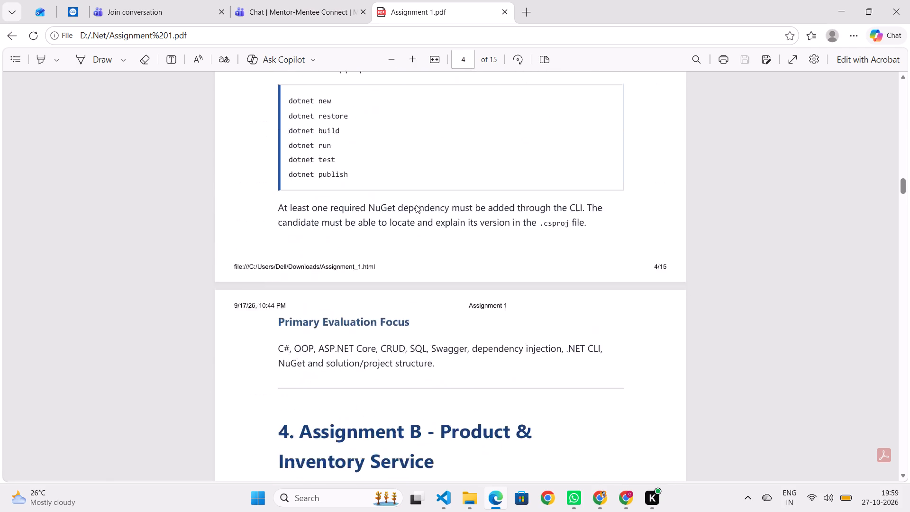
{"action": "scroll", "coordinate": [416, 205], "scroll_direction": "down", "scroll_amount": 4}
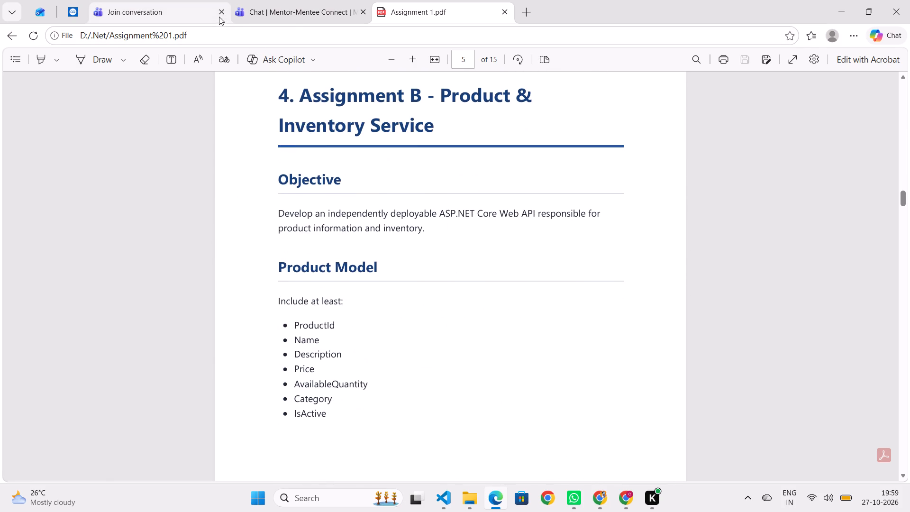
Close the Join conversation browser tab.
{"action": "left_click", "coordinate": [220, 12]}
{"action": "left_click", "coordinate": [220, 12]}
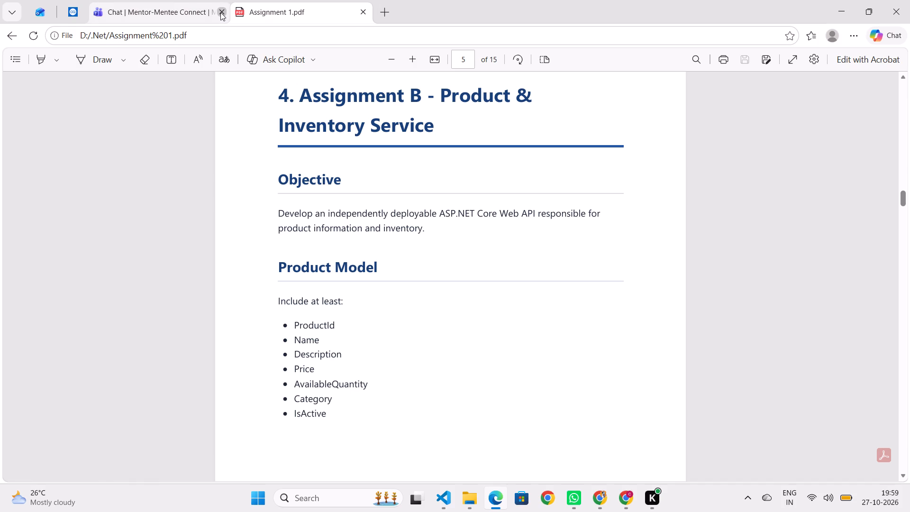
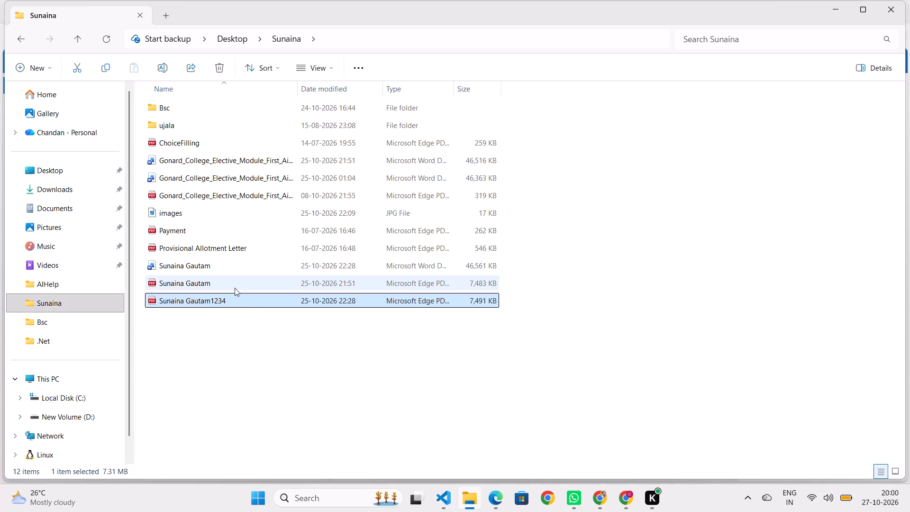
Open the PDF whose file name ends in 1234 from the current folder.
{"action": "left_click", "coordinate": [235, 287]}
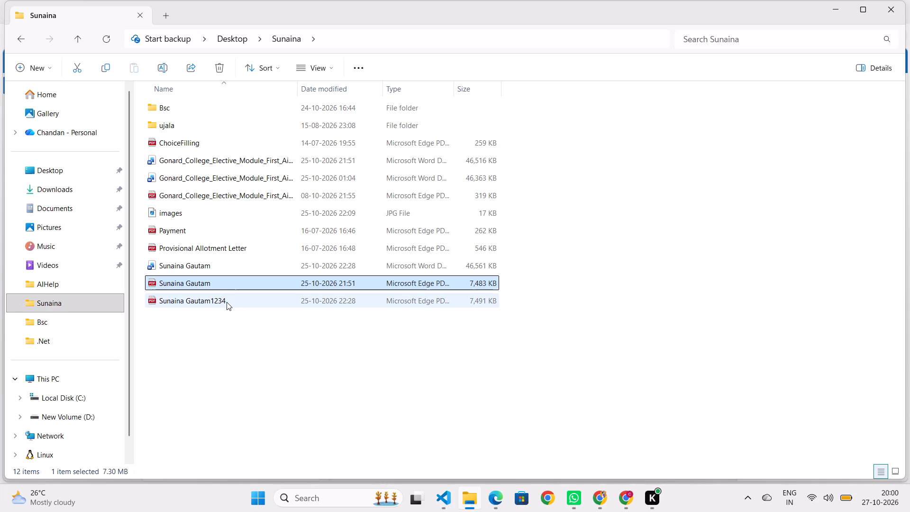
{"action": "left_click", "coordinate": [227, 302]}
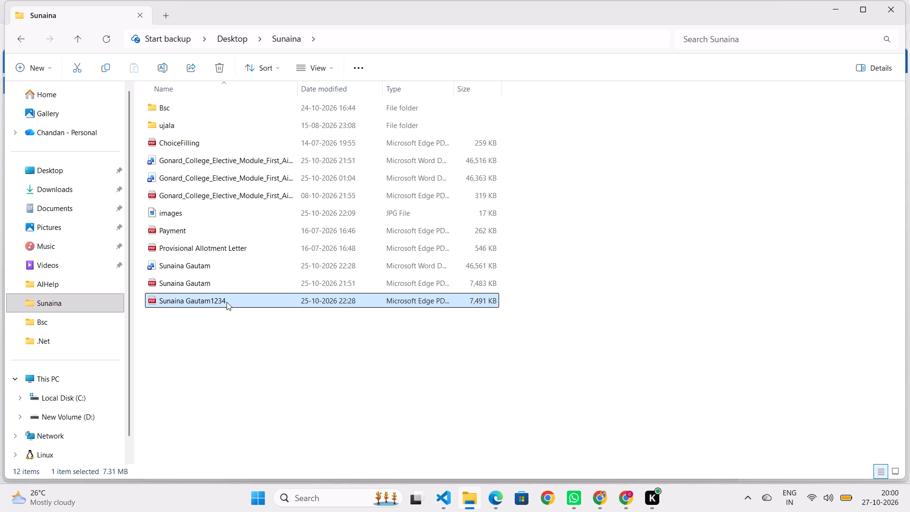
{"action": "double_click", "coordinate": [227, 302]}
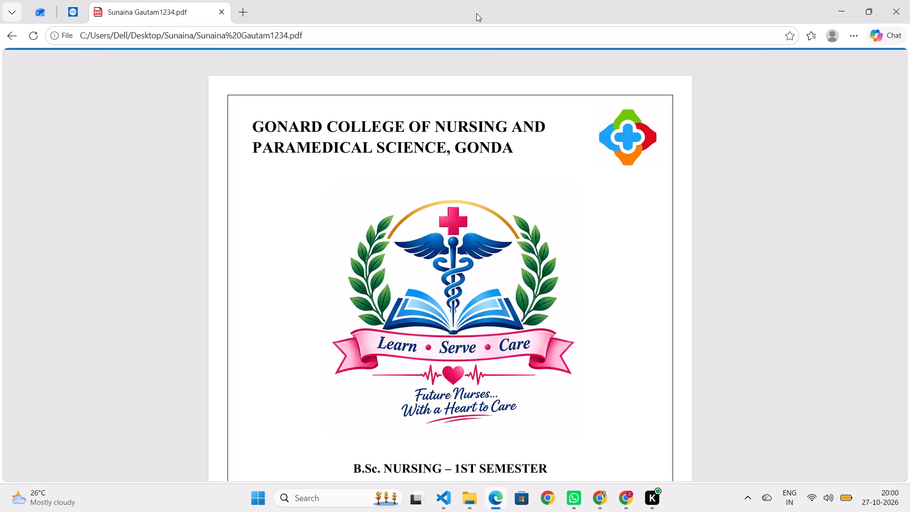
Examine the First Aid module PDF's cover page, certificate, module information and topic index.
{"action": "scroll", "coordinate": [451, 252], "scroll_direction": "down", "scroll_amount": 6}
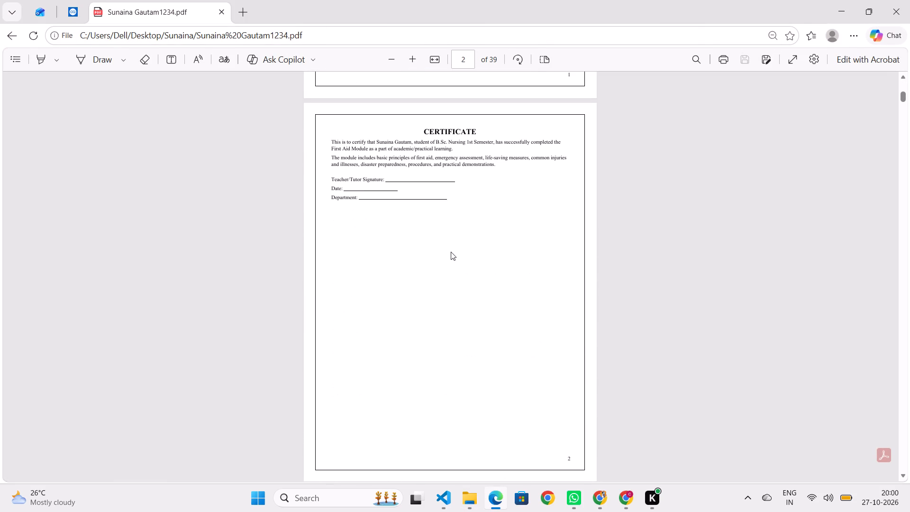
{"action": "scroll", "coordinate": [451, 252], "scroll_direction": "up", "scroll_amount": 9}
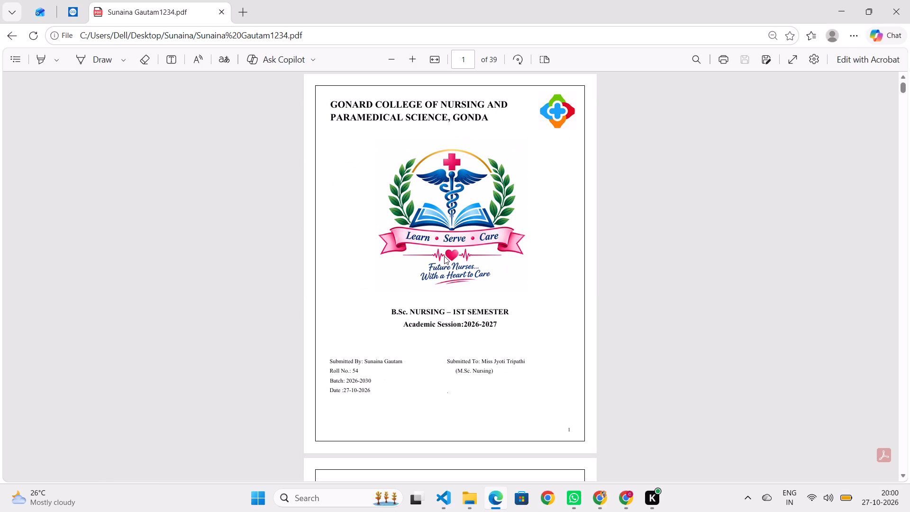
{"action": "scroll", "coordinate": [444, 256], "scroll_direction": "down", "scroll_amount": 17}
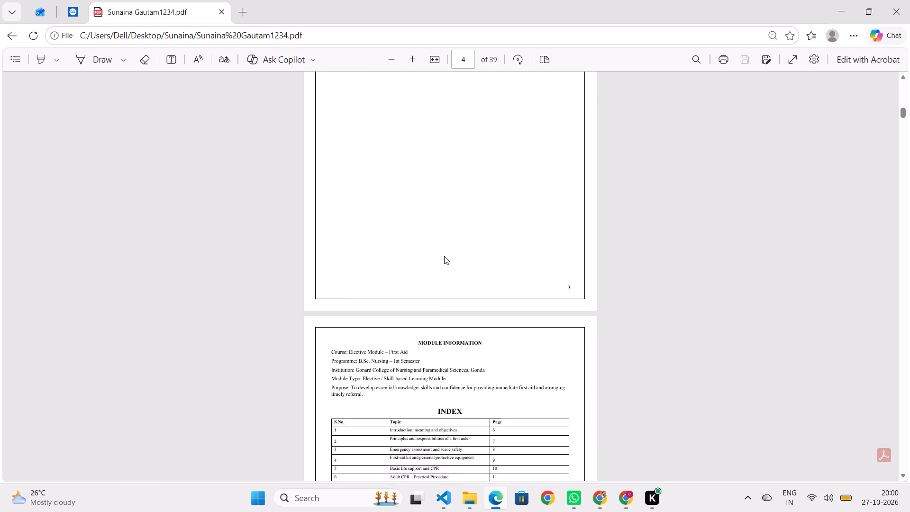
{"action": "scroll", "coordinate": [444, 256], "scroll_direction": "down", "scroll_amount": 15}
{"action": "scroll", "coordinate": [444, 256], "scroll_direction": "up", "scroll_amount": 9}
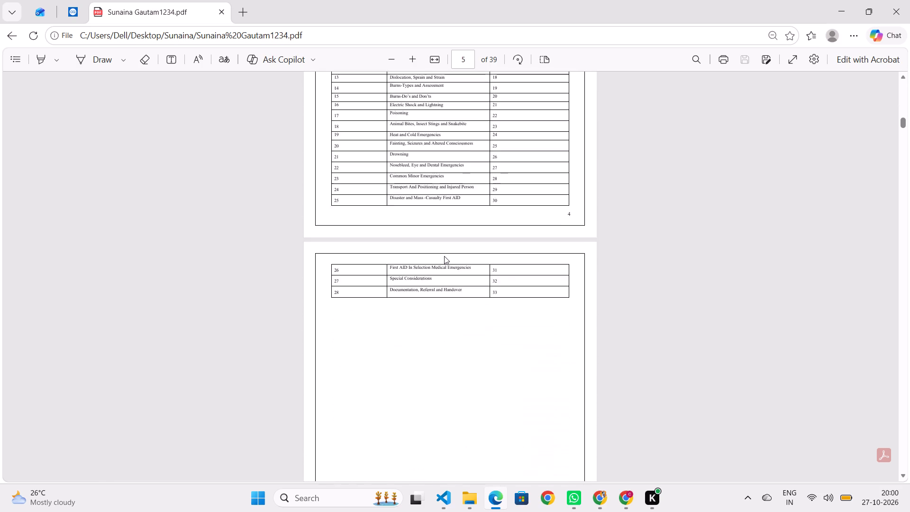
{"action": "scroll", "coordinate": [444, 256], "scroll_direction": "up", "scroll_amount": 7}
{"action": "scroll", "coordinate": [444, 256], "scroll_direction": "down", "scroll_amount": 4}
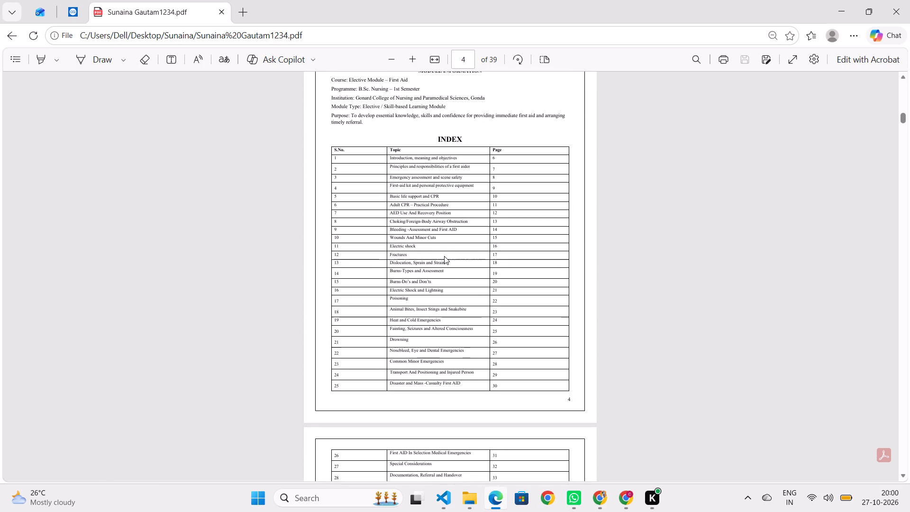
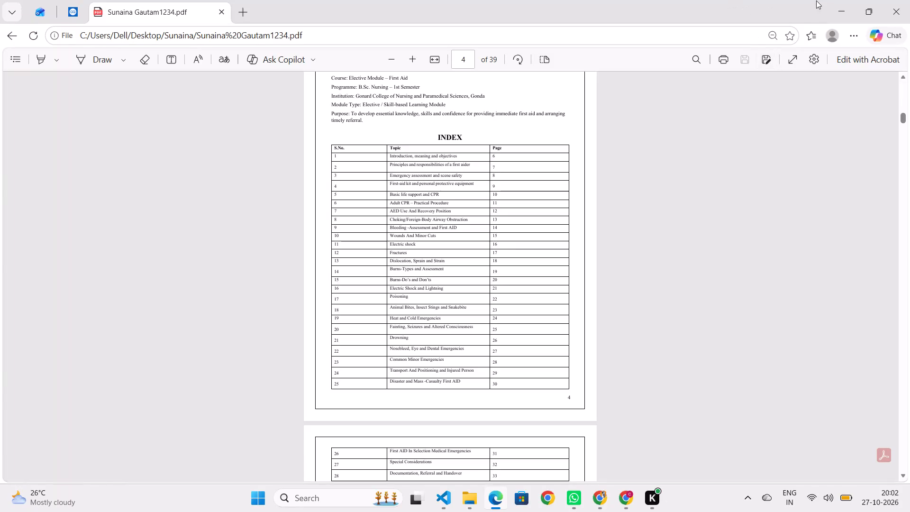
Switch to the file folder and open the Word version of the First Aid module.
{"action": "left_click", "coordinate": [474, 502]}
{"action": "double_click", "coordinate": [203, 262]}
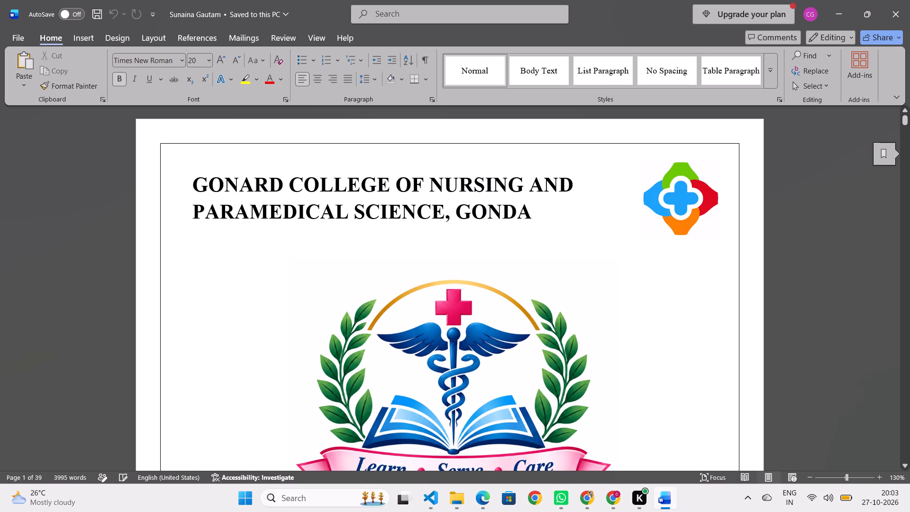
Examine the layout and borders of the module's cover page and certificate page.
{"action": "scroll", "coordinate": [234, 243], "scroll_direction": "down", "scroll_amount": 1}
{"action": "scroll", "coordinate": [909, 0], "scroll_direction": "up", "scroll_amount": 1}
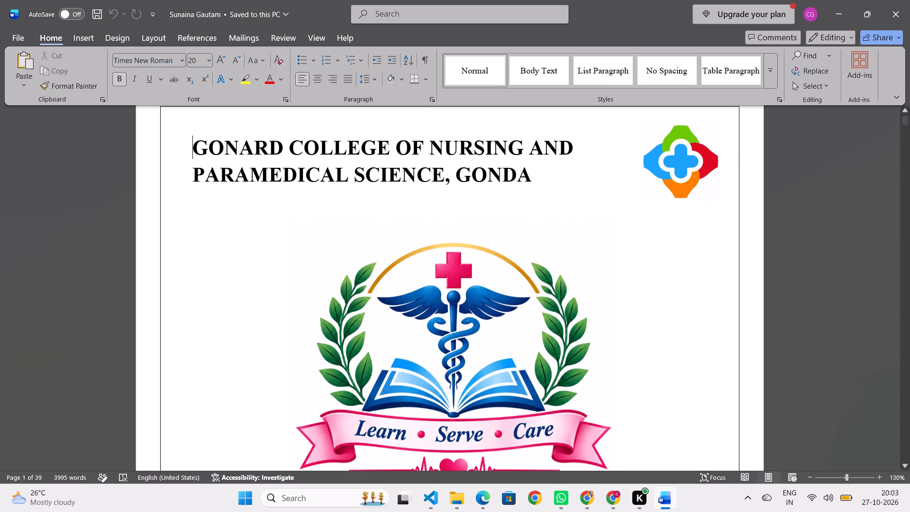
{"action": "scroll", "coordinate": [386, 334], "scroll_direction": "down", "scroll_amount": 10}
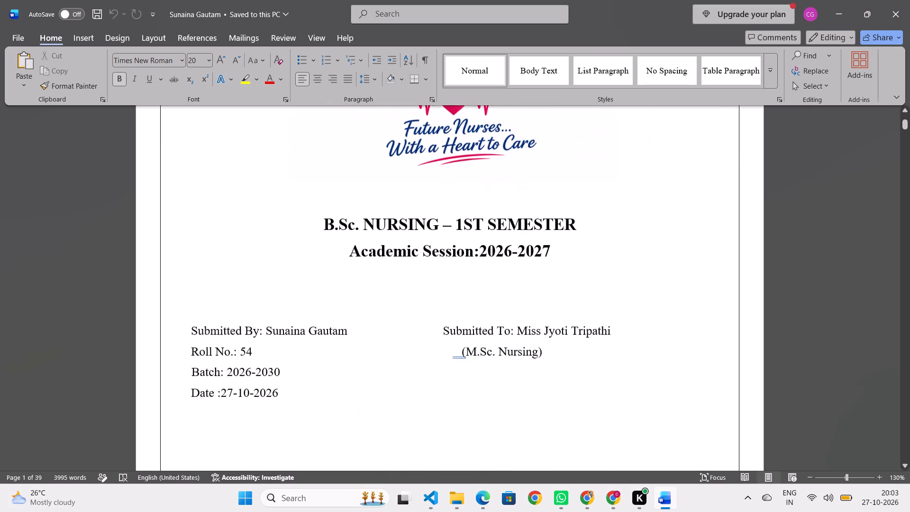
{"action": "scroll", "coordinate": [518, 306], "scroll_direction": "up", "scroll_amount": 1}
{"action": "scroll", "coordinate": [518, 306], "scroll_direction": "down", "scroll_amount": 8}
{"action": "scroll", "coordinate": [518, 306], "scroll_direction": "up", "scroll_amount": 4}
{"action": "scroll", "coordinate": [518, 306], "scroll_direction": "down", "scroll_amount": 10}
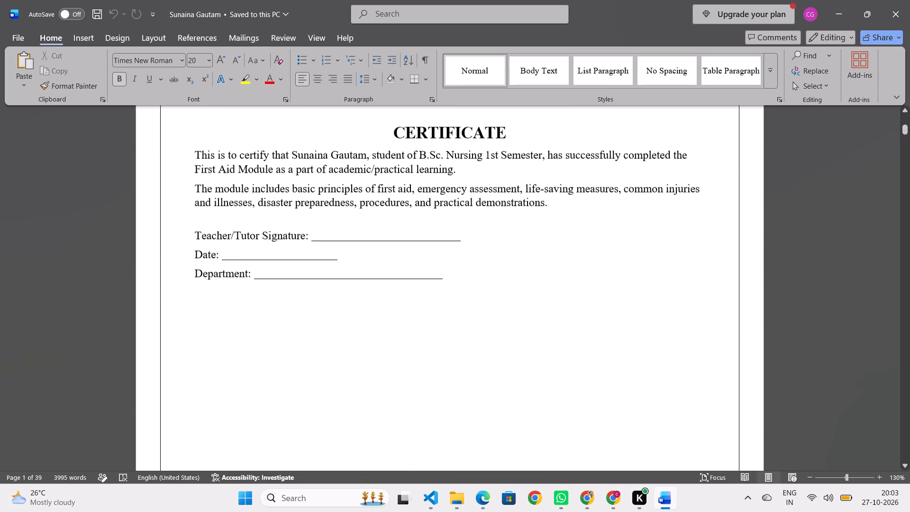
{"action": "scroll", "coordinate": [489, 309], "scroll_direction": "up", "scroll_amount": 1}
{"action": "scroll", "coordinate": [489, 309], "scroll_direction": "down", "scroll_amount": 1}
{"action": "scroll", "coordinate": [489, 309], "scroll_direction": "up", "scroll_amount": 3}
{"action": "scroll", "coordinate": [489, 309], "scroll_direction": "down", "scroll_amount": 1}
{"action": "scroll", "coordinate": [489, 309], "scroll_direction": "up", "scroll_amount": 3}
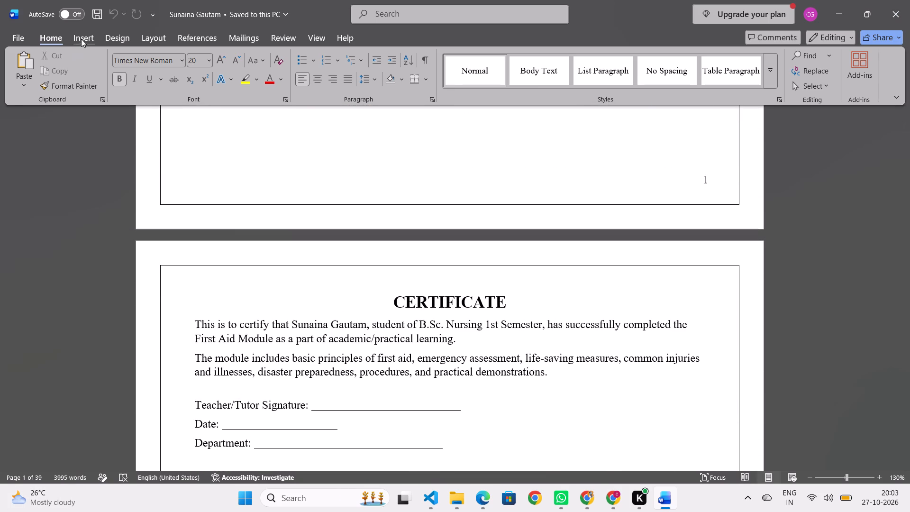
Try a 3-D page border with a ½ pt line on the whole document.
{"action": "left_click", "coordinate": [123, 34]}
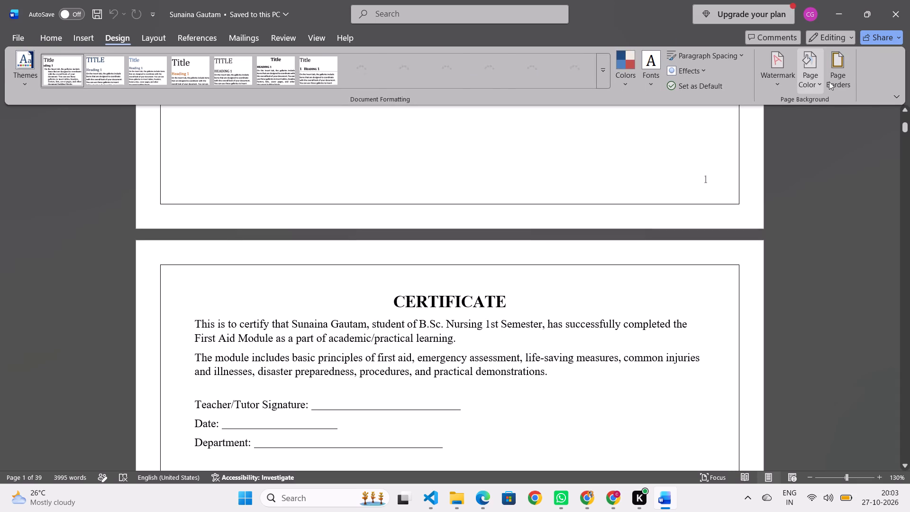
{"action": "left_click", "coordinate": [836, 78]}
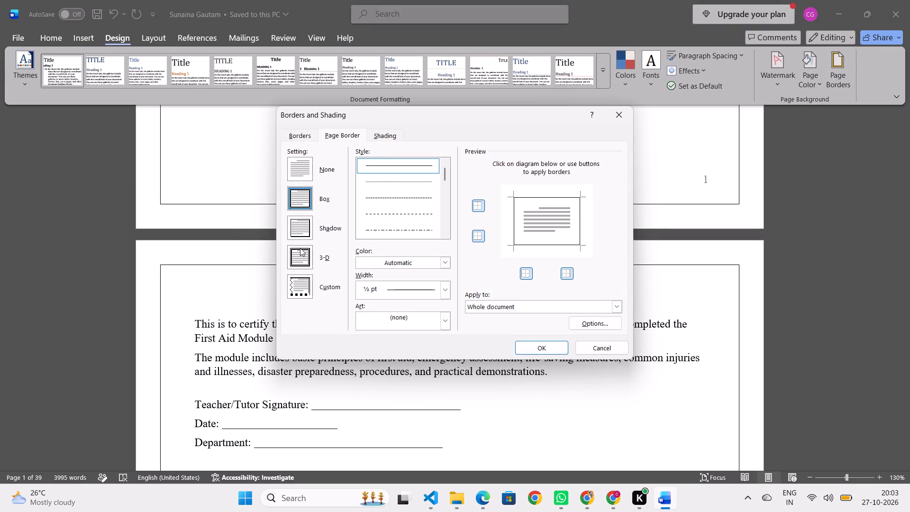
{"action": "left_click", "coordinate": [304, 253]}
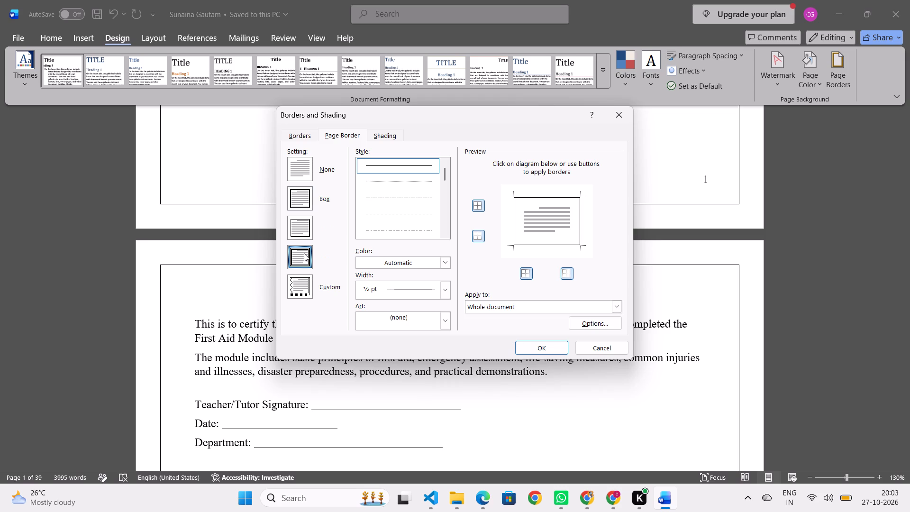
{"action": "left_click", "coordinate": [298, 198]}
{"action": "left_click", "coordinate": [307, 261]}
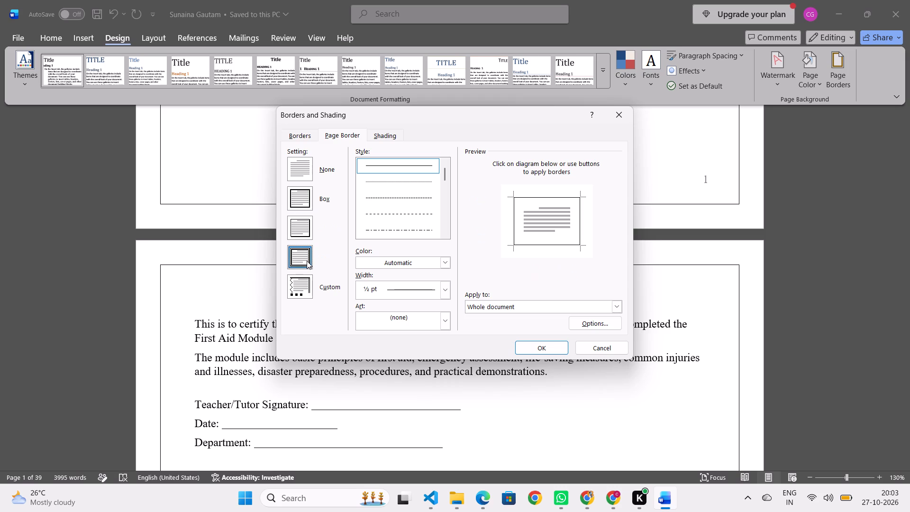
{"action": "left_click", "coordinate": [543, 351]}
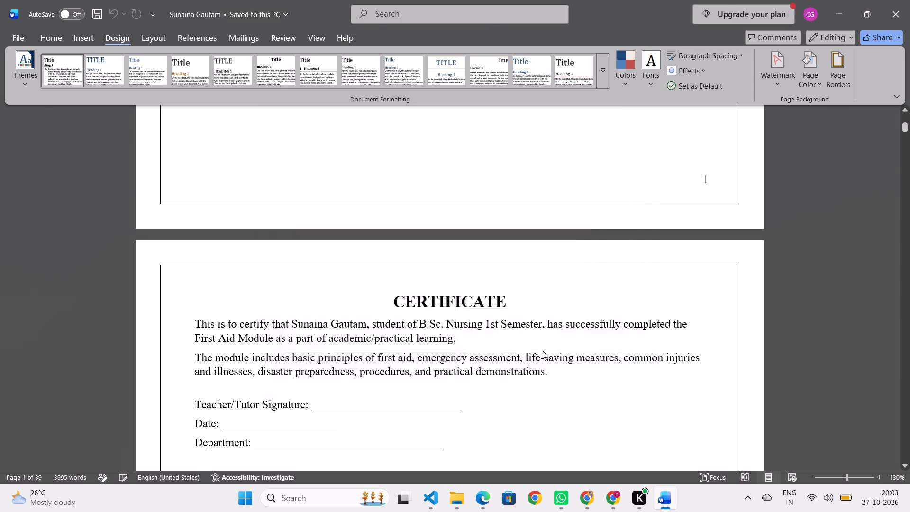
Check how the page border looks on the cover and certificate pages.
{"action": "scroll", "coordinate": [543, 350], "scroll_direction": "up", "scroll_amount": 14}
{"action": "scroll", "coordinate": [488, 293], "scroll_direction": "down", "scroll_amount": 2}
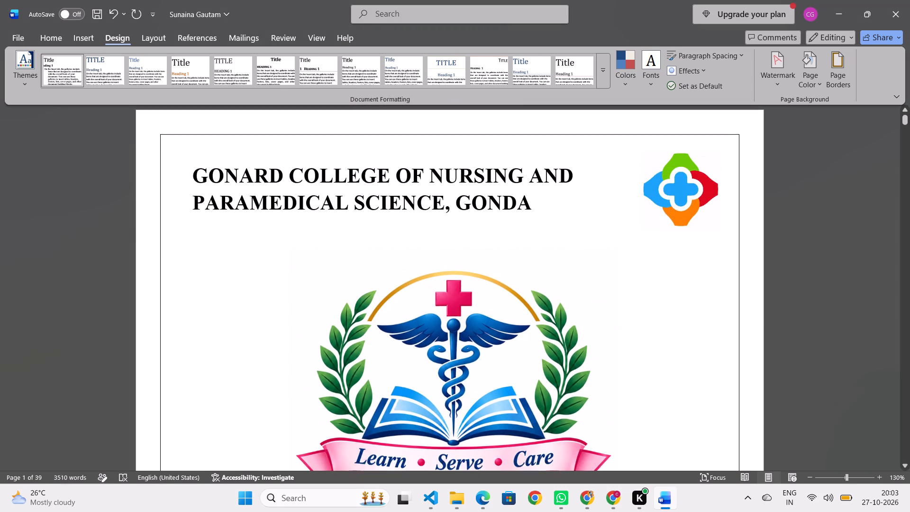
{"action": "scroll", "coordinate": [488, 293], "scroll_direction": "down", "scroll_amount": 4}
{"action": "scroll", "coordinate": [488, 293], "scroll_direction": "up", "scroll_amount": 2}
{"action": "scroll", "coordinate": [488, 293], "scroll_direction": "down", "scroll_amount": 2}
{"action": "scroll", "coordinate": [486, 293], "scroll_direction": "up", "scroll_amount": 1}
{"action": "scroll", "coordinate": [486, 293], "scroll_direction": "down", "scroll_amount": 5}
{"action": "scroll", "coordinate": [486, 293], "scroll_direction": "up", "scroll_amount": 1}
{"action": "scroll", "coordinate": [486, 293], "scroll_direction": "down", "scroll_amount": 1}
{"action": "scroll", "coordinate": [486, 293], "scroll_direction": "up", "scroll_amount": 1}
{"action": "scroll", "coordinate": [486, 293], "scroll_direction": "down", "scroll_amount": 6}
{"action": "scroll", "coordinate": [486, 293], "scroll_direction": "up", "scroll_amount": 1}
{"action": "scroll", "coordinate": [486, 293], "scroll_direction": "down", "scroll_amount": 5}
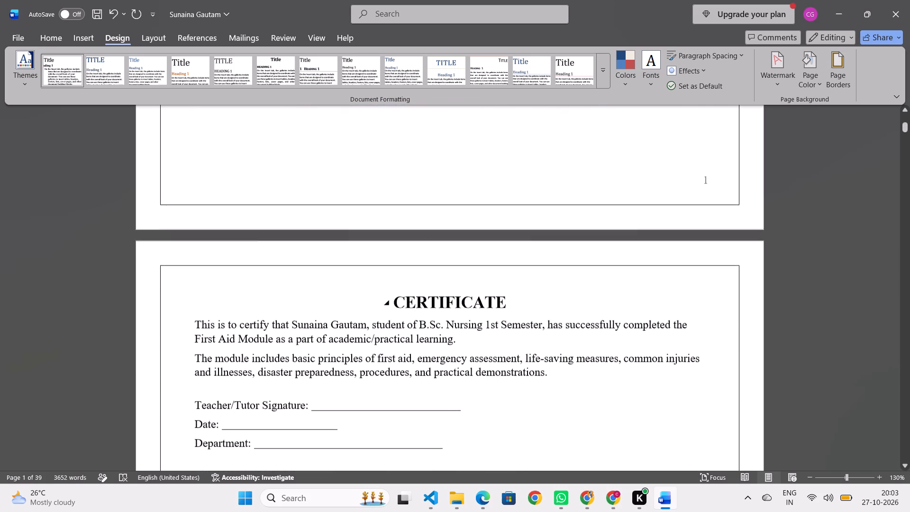
{"action": "scroll", "coordinate": [461, 301], "scroll_direction": "up", "scroll_amount": 7}
Apply a Box page border with a 2 ¼ pt line to the whole document.
{"action": "left_click", "coordinate": [831, 80]}
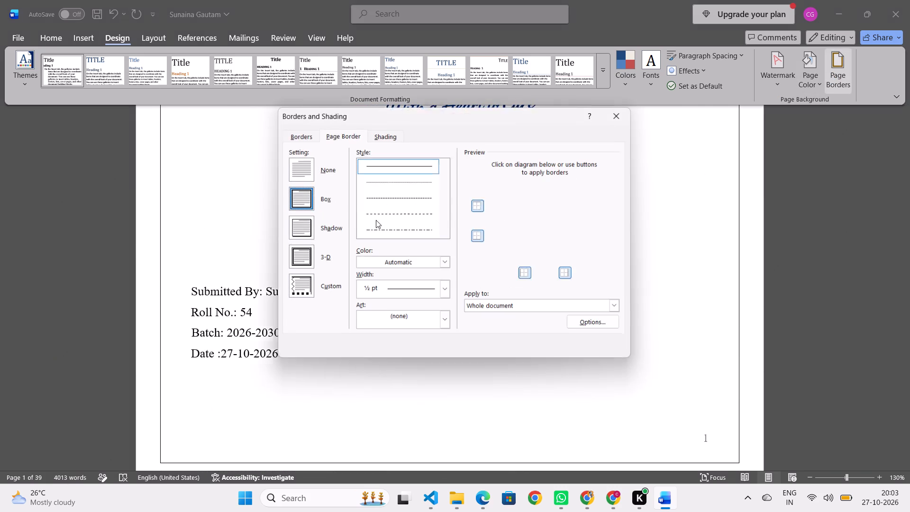
{"action": "left_click", "coordinate": [304, 197]}
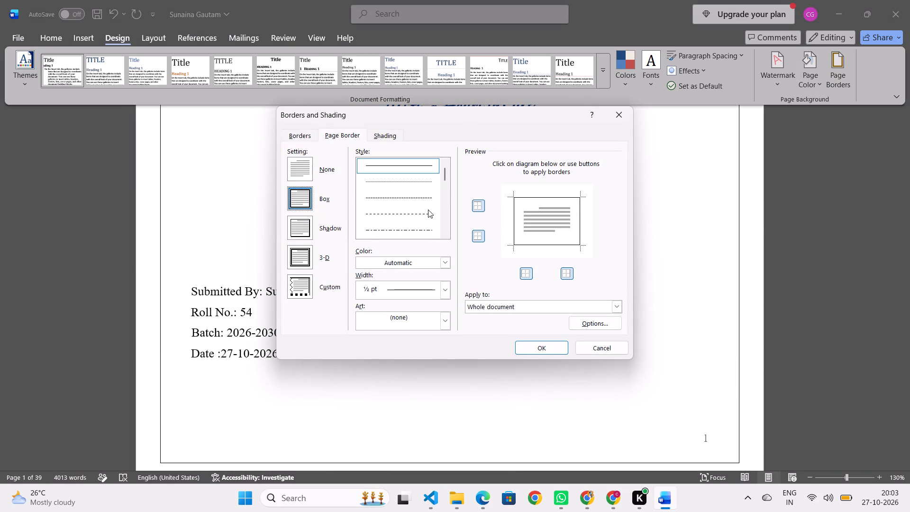
{"action": "left_click", "coordinate": [445, 287]}
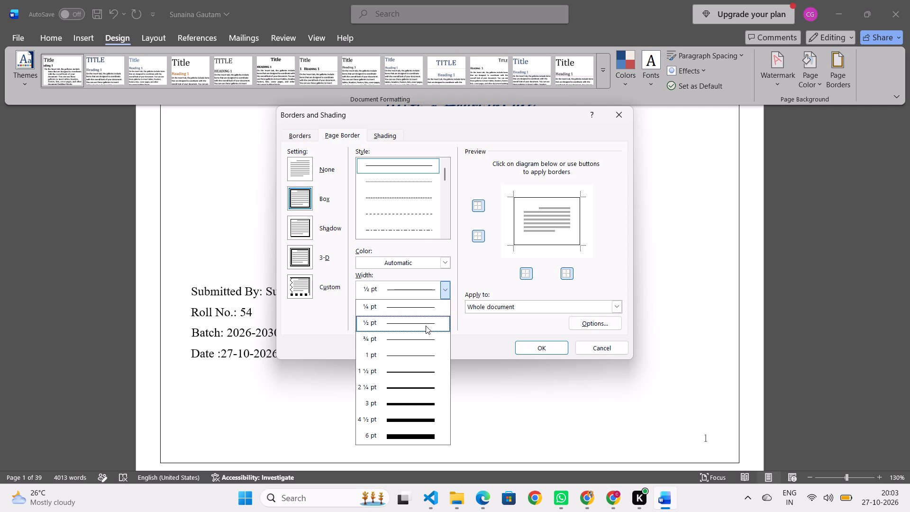
{"action": "left_click", "coordinate": [414, 387]}
{"action": "left_click", "coordinate": [530, 348]}
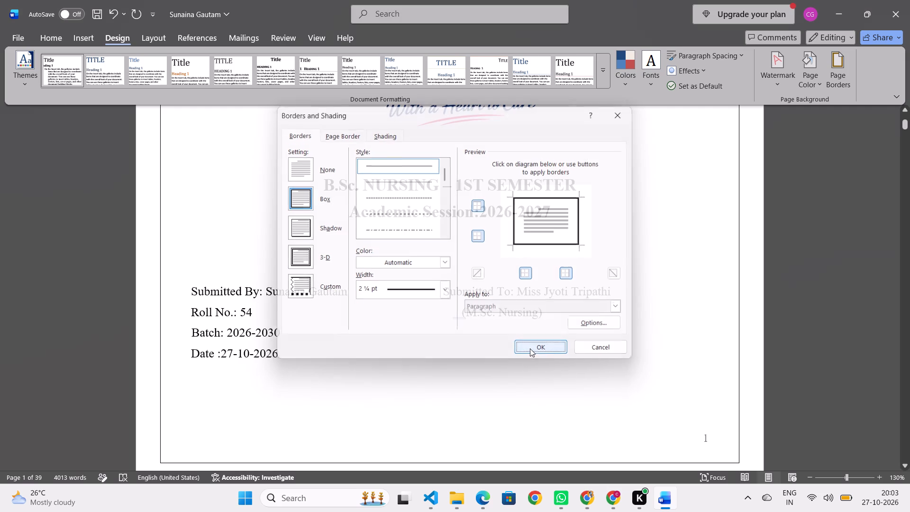
Check the page border from the cover page through the Module Information and index page.
{"action": "scroll", "coordinate": [527, 343], "scroll_direction": "up", "scroll_amount": 8}
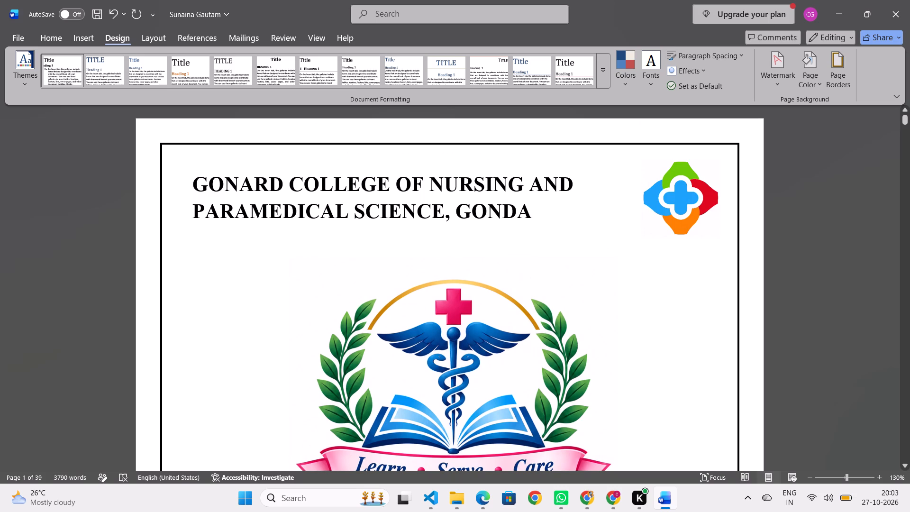
{"action": "scroll", "coordinate": [402, 209], "scroll_direction": "down", "scroll_amount": 18}
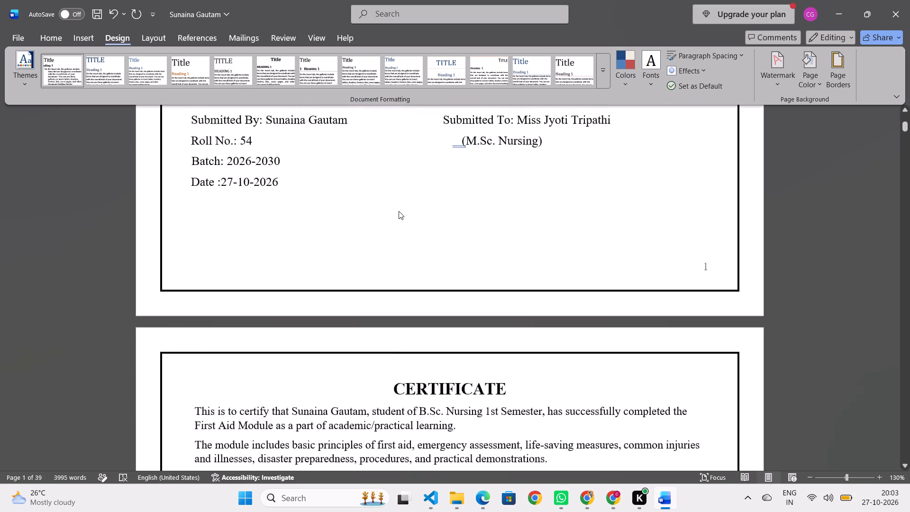
{"action": "scroll", "coordinate": [398, 211], "scroll_direction": "down", "scroll_amount": 15}
{"action": "scroll", "coordinate": [398, 211], "scroll_direction": "up", "scroll_amount": 1}
{"action": "scroll", "coordinate": [398, 211], "scroll_direction": "down", "scroll_amount": 4}
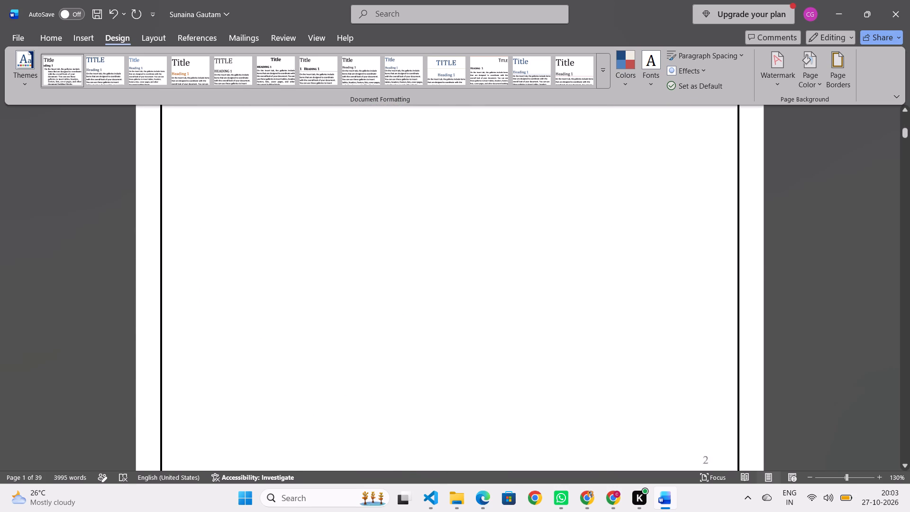
{"action": "scroll", "coordinate": [398, 211], "scroll_direction": "down", "scroll_amount": 19}
{"action": "scroll", "coordinate": [397, 213], "scroll_direction": "down", "scroll_amount": 5}
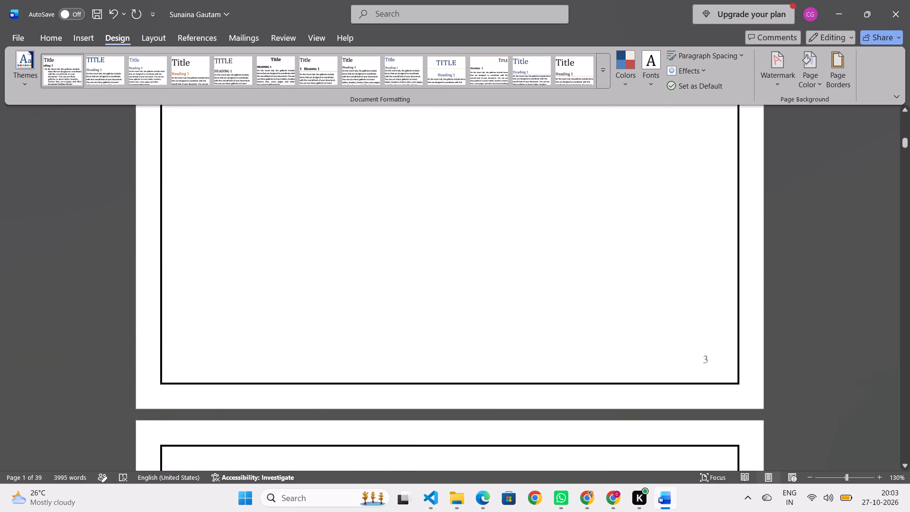
{"action": "scroll", "coordinate": [397, 214], "scroll_direction": "down", "scroll_amount": 14}
{"action": "scroll", "coordinate": [395, 226], "scroll_direction": "up", "scroll_amount": 5}
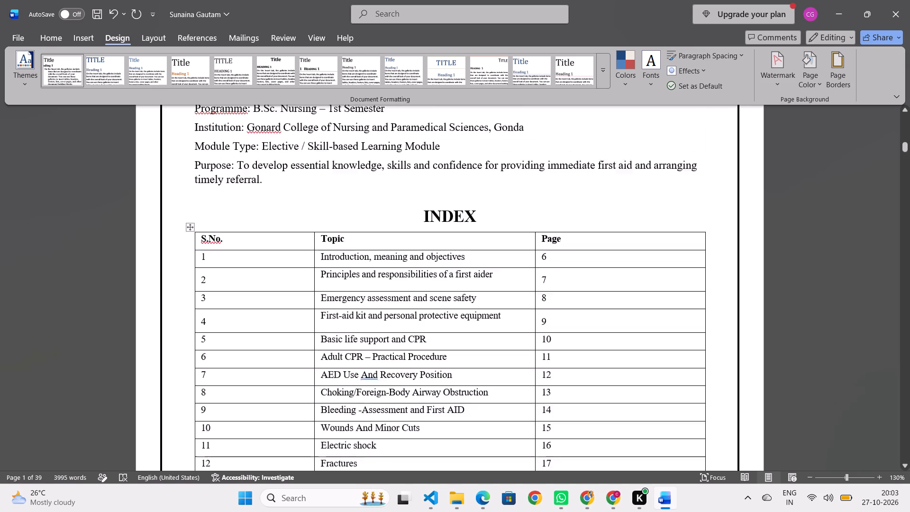
{"action": "scroll", "coordinate": [395, 226], "scroll_direction": "up", "scroll_amount": 1}
{"action": "scroll", "coordinate": [345, 252], "scroll_direction": "up", "scroll_amount": 2}
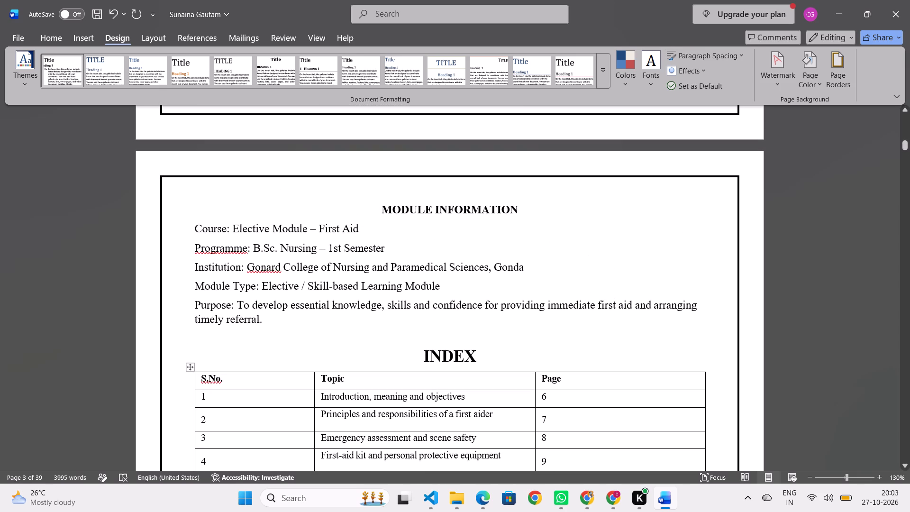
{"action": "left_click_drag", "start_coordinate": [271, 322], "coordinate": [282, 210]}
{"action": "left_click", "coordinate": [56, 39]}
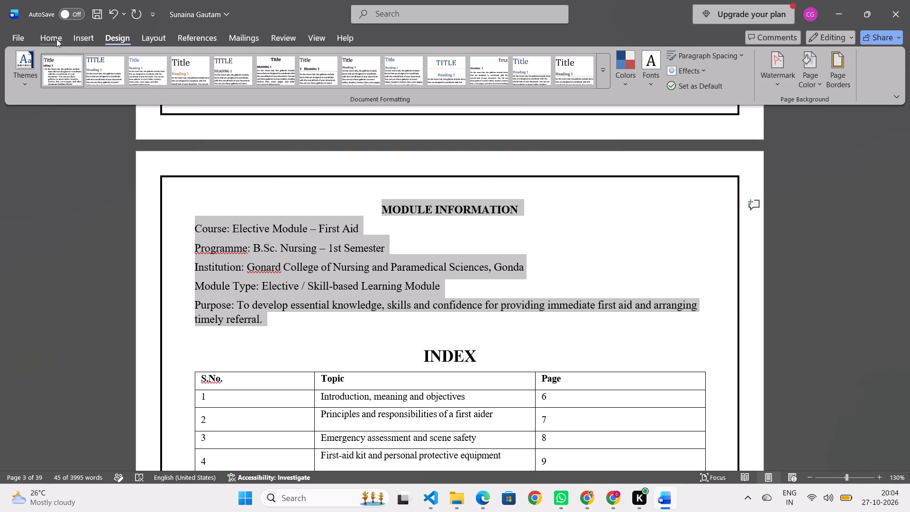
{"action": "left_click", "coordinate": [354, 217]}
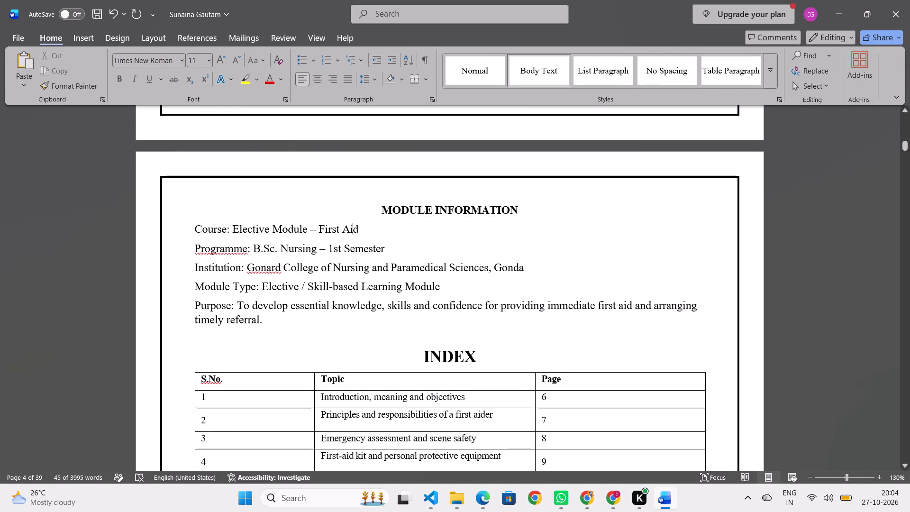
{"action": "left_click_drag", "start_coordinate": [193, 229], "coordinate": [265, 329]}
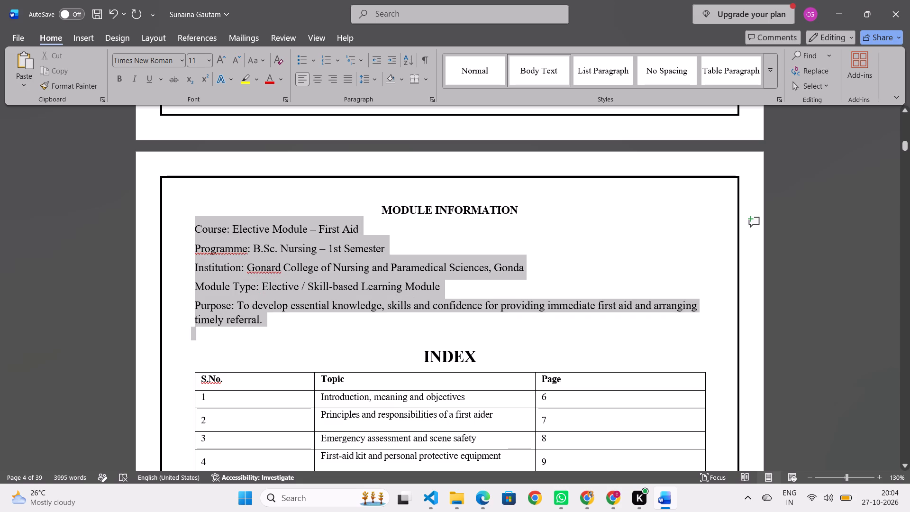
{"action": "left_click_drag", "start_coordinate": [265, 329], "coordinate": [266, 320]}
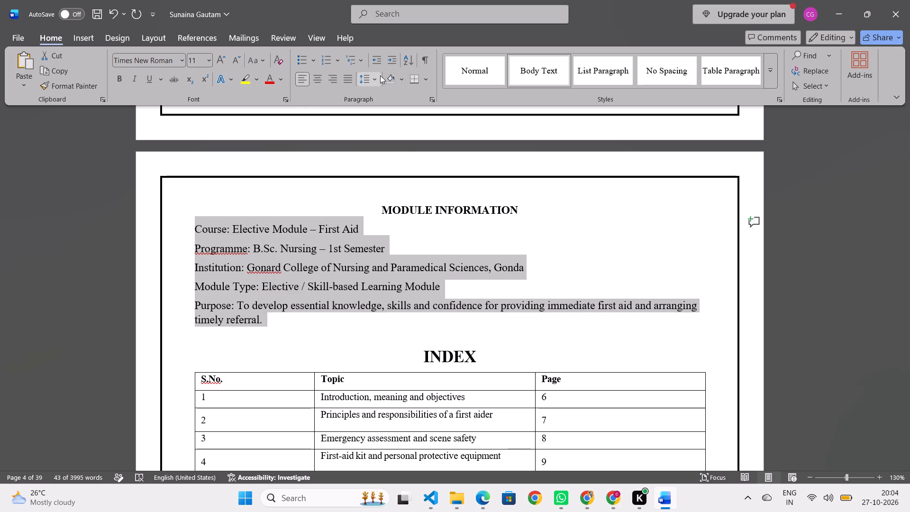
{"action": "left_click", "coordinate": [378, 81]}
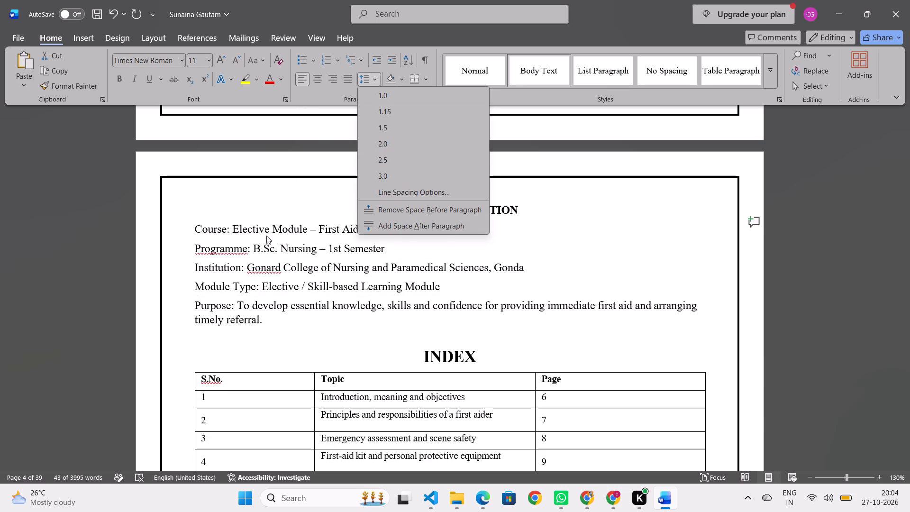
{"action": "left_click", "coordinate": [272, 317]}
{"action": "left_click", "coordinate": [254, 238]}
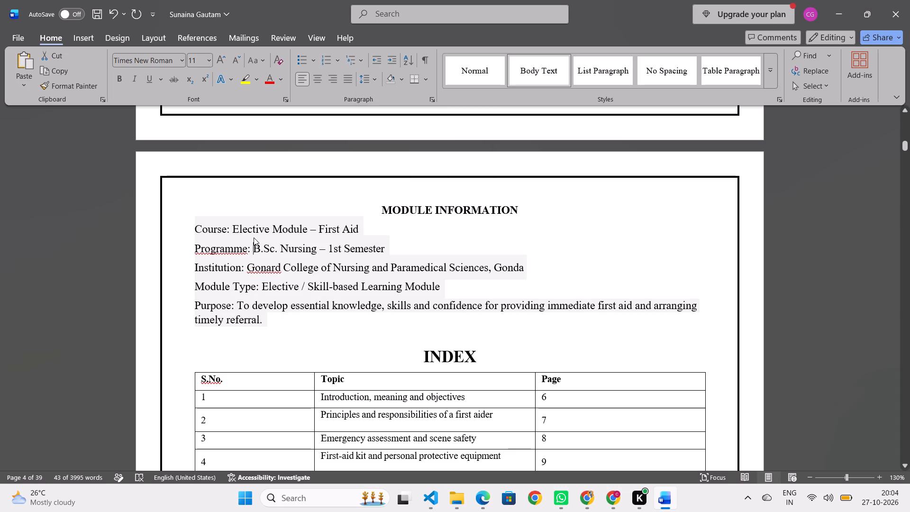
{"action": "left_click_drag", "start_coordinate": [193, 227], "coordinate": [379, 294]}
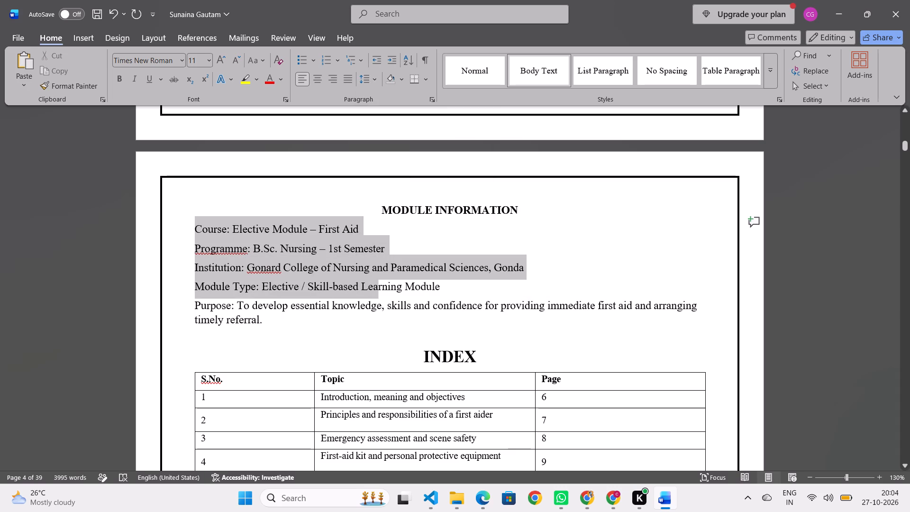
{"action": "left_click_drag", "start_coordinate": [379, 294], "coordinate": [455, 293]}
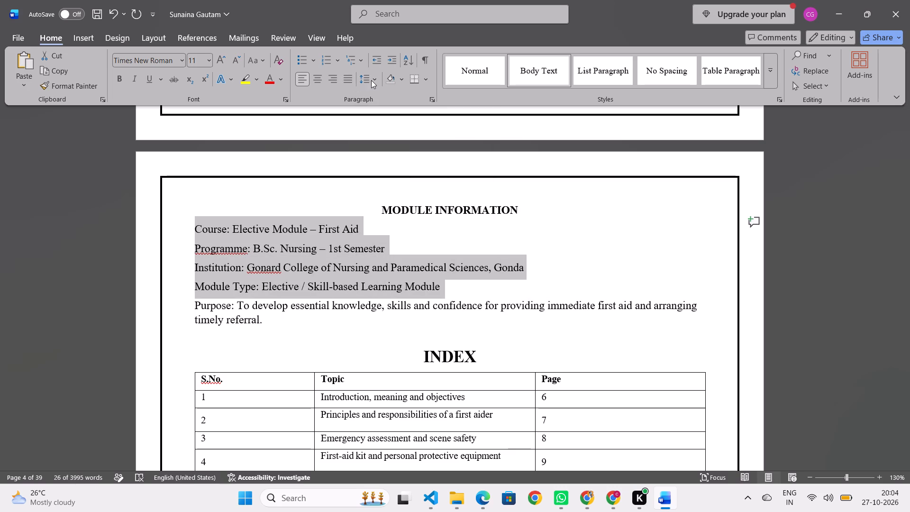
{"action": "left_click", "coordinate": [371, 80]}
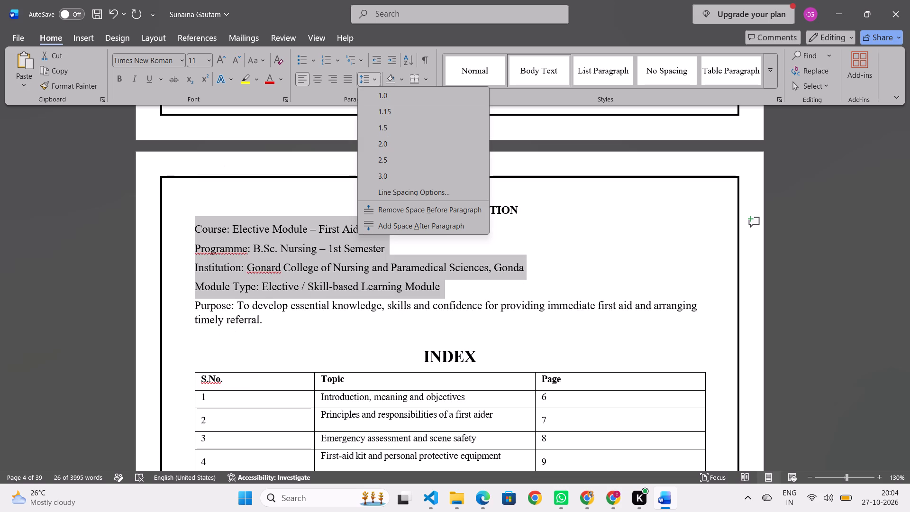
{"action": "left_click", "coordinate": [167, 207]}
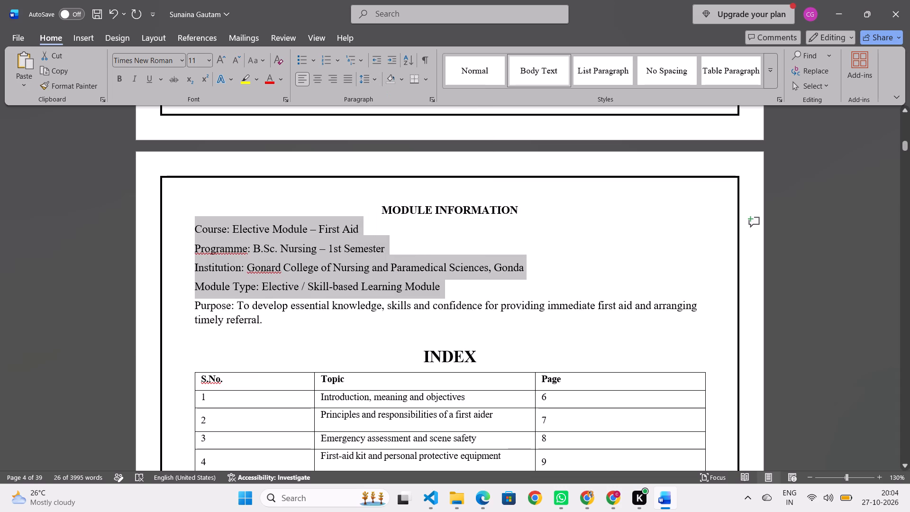
Preview line-spacing options, including 1.5, on the Module Information paragraphs from Course to Purpose.
{"action": "left_click", "coordinate": [197, 227]}
{"action": "left_click_drag", "start_coordinate": [195, 229], "coordinate": [264, 316]}
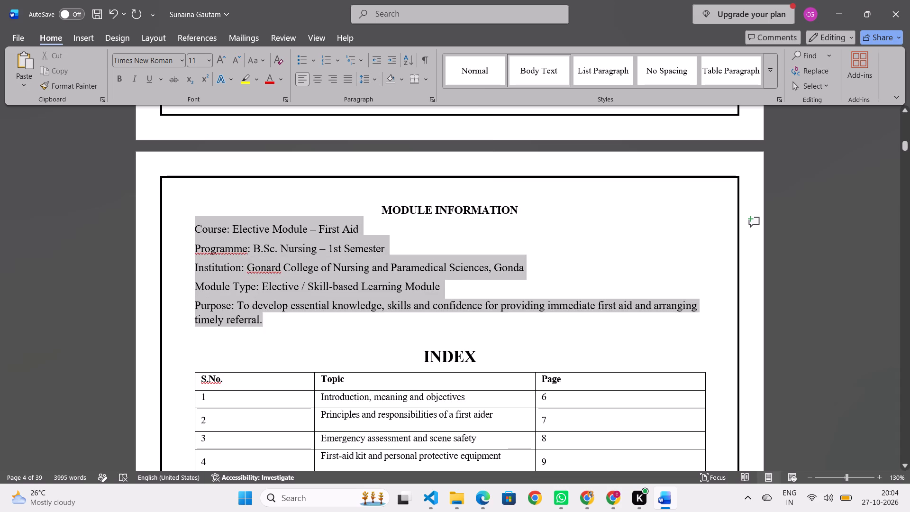
{"action": "left_click_drag", "start_coordinate": [264, 316], "coordinate": [264, 317]}
{"action": "left_click", "coordinate": [376, 80]}
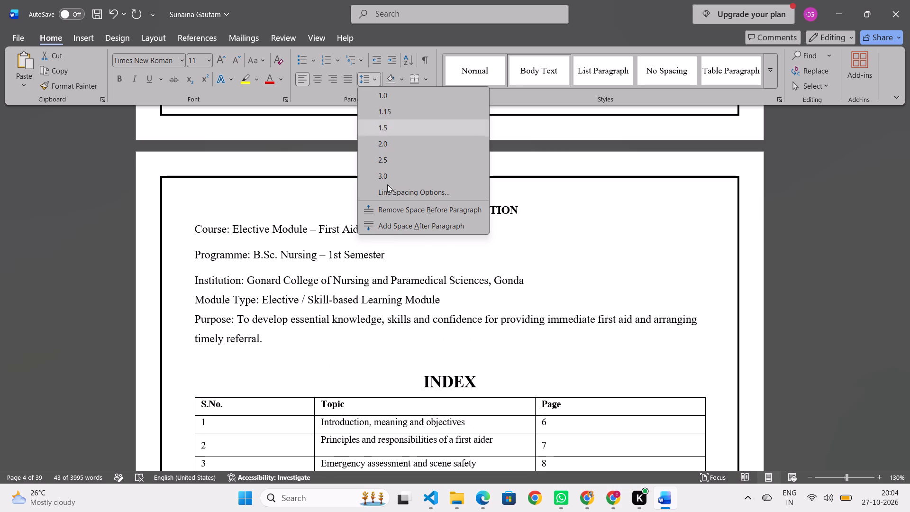
{"action": "left_click", "coordinate": [434, 242]}
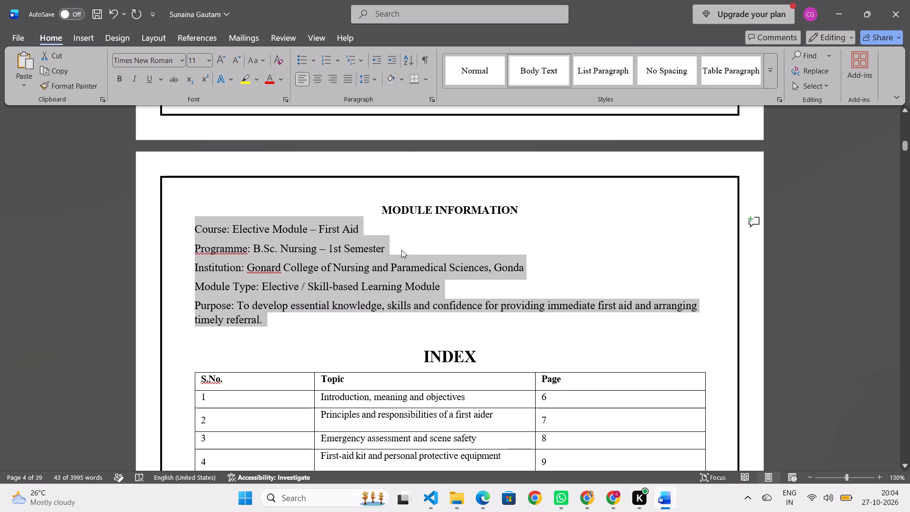
Set the font size of the Module Information paragraphs from Course to Purpose to 10.
{"action": "left_click", "coordinate": [209, 60]}
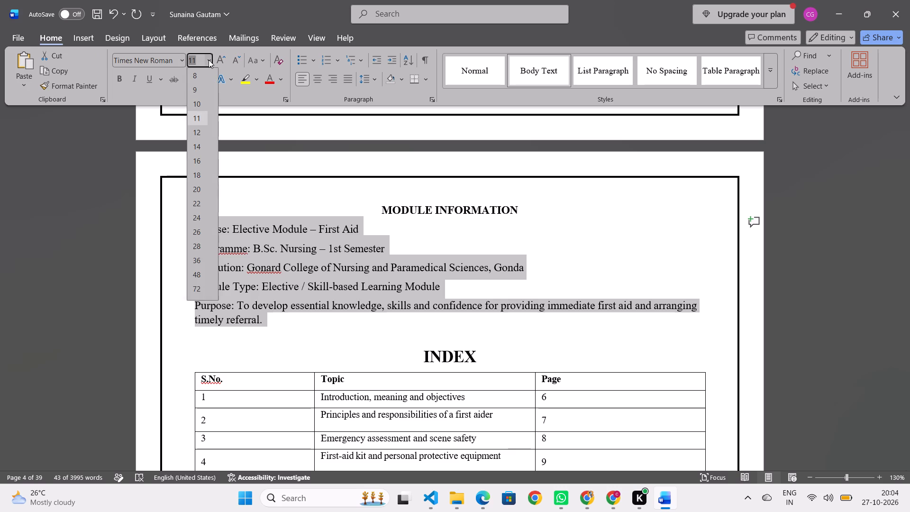
{"action": "left_click", "coordinate": [192, 107]}
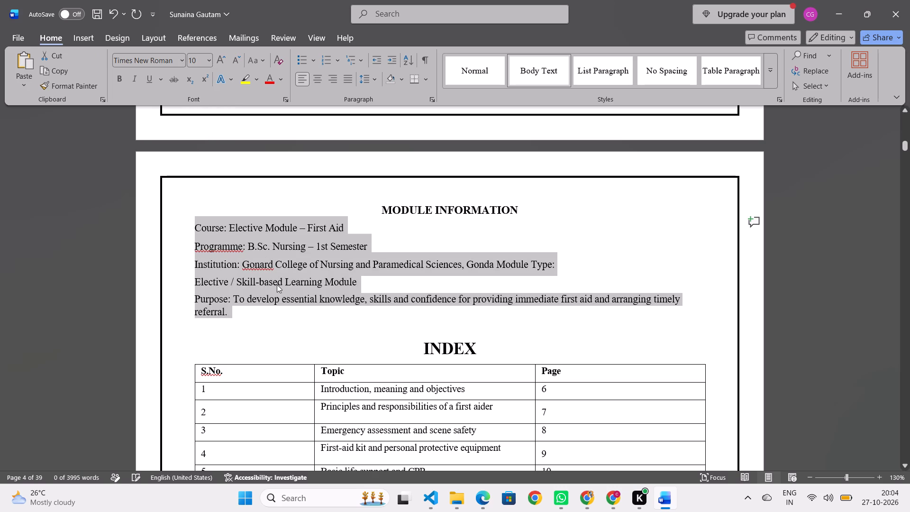
{"action": "left_click", "coordinate": [264, 311]}
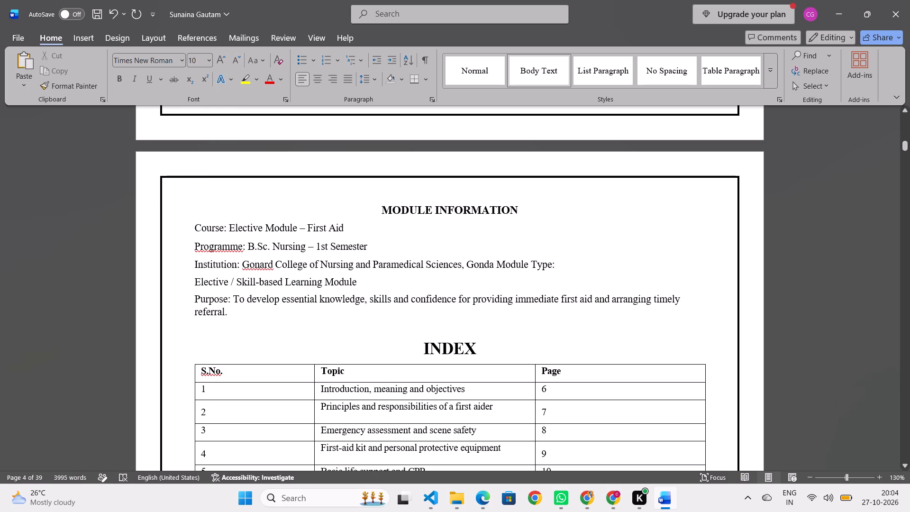
Delete the blank line between the Purpose paragraph and the INDEX heading.
{"action": "left_click", "coordinate": [357, 338]}
{"action": "left_click", "coordinate": [362, 322]}
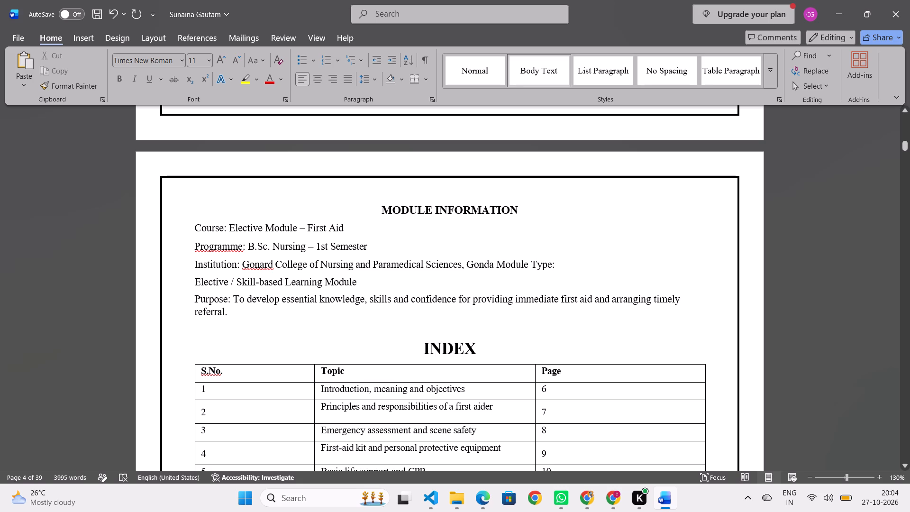
{"action": "scroll", "coordinate": [376, 341], "scroll_direction": "down", "scroll_amount": 1}
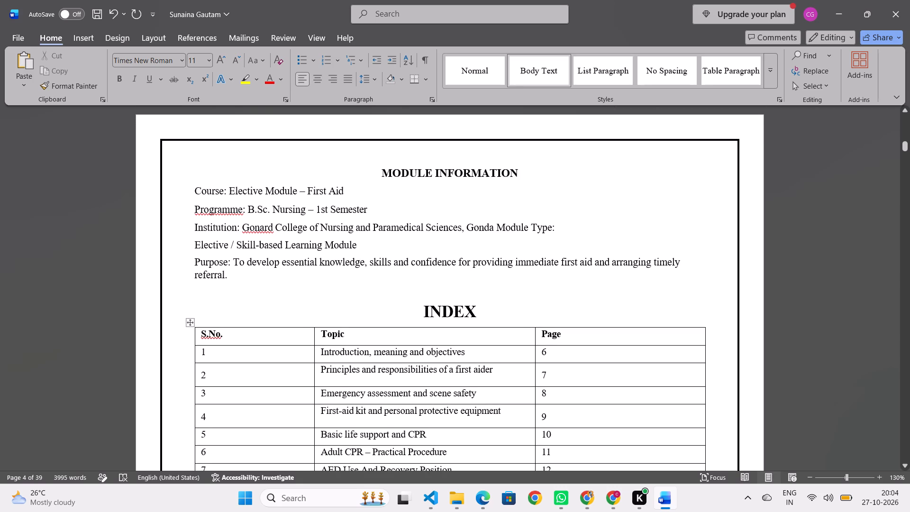
{"action": "key", "text": "BackSpace"}
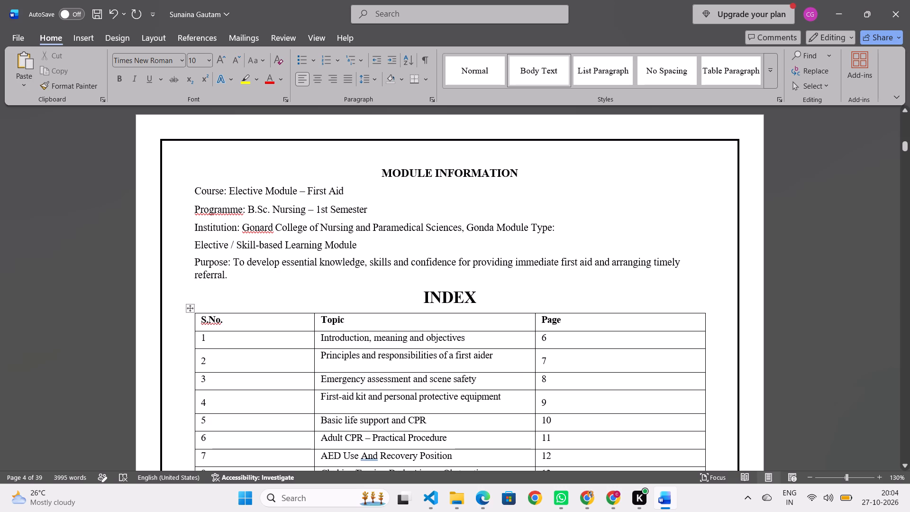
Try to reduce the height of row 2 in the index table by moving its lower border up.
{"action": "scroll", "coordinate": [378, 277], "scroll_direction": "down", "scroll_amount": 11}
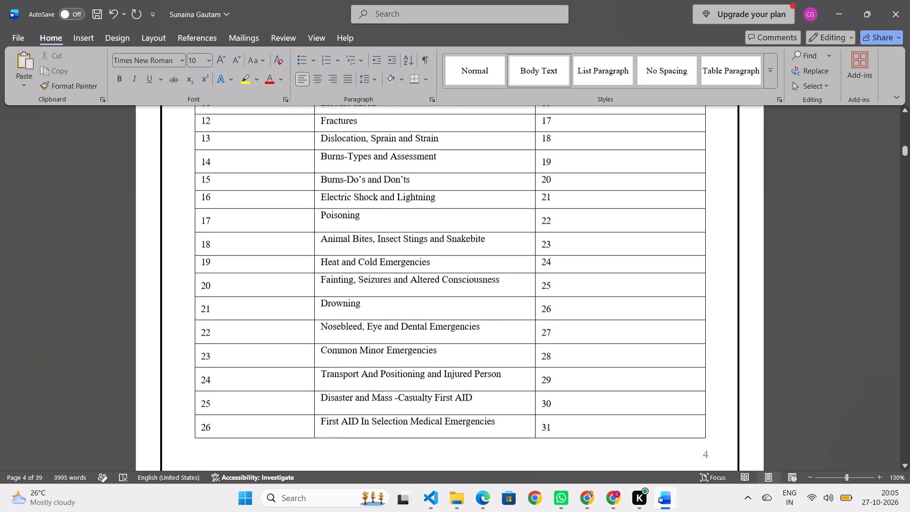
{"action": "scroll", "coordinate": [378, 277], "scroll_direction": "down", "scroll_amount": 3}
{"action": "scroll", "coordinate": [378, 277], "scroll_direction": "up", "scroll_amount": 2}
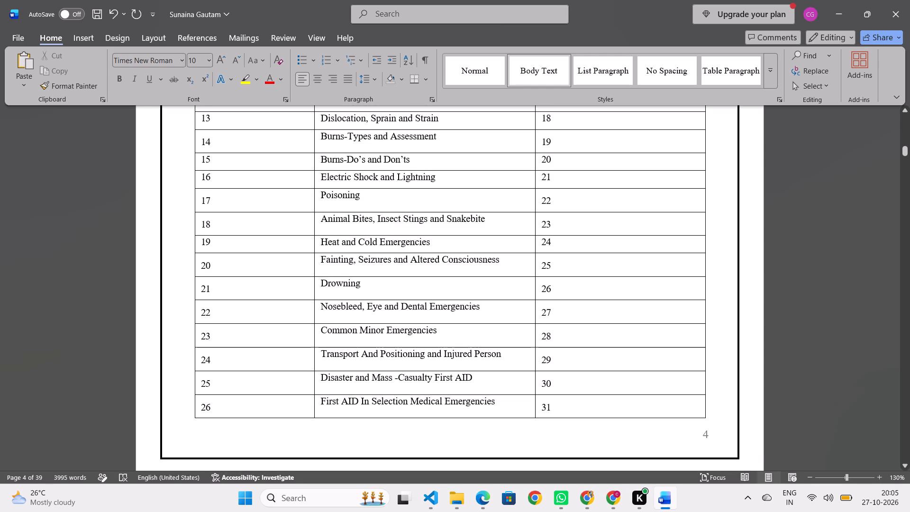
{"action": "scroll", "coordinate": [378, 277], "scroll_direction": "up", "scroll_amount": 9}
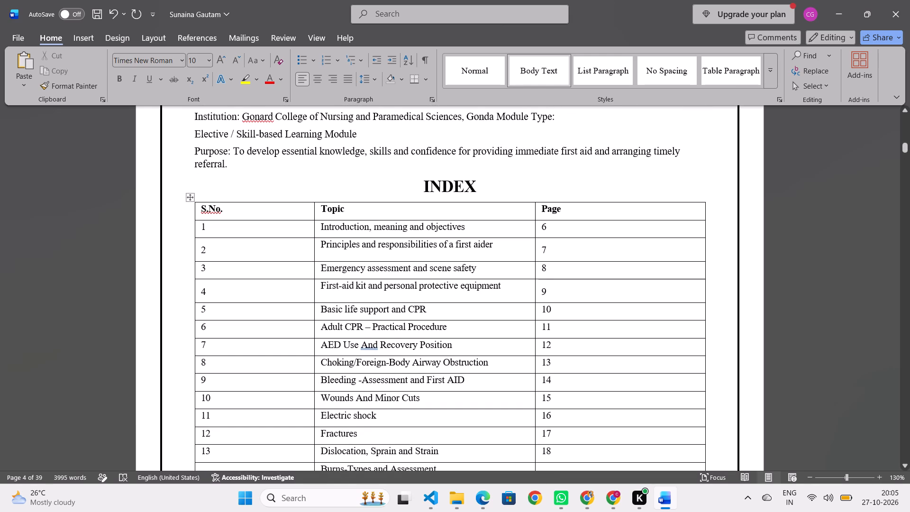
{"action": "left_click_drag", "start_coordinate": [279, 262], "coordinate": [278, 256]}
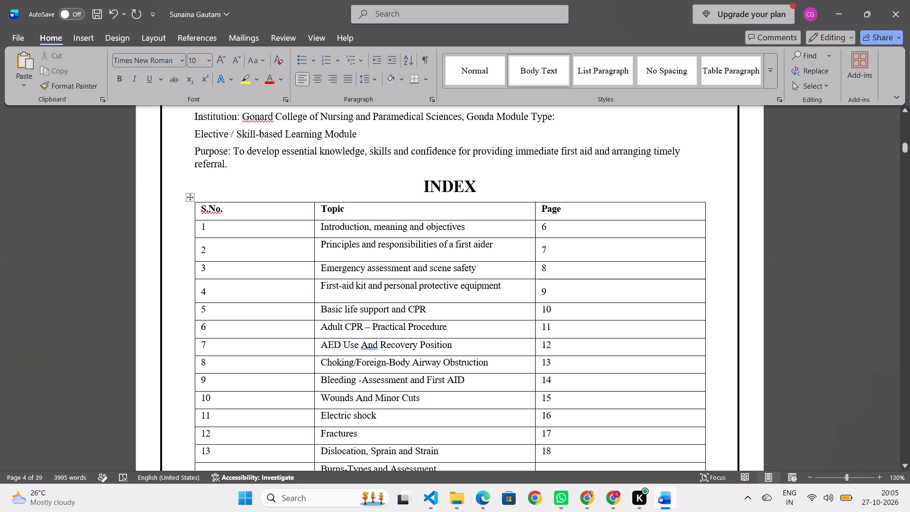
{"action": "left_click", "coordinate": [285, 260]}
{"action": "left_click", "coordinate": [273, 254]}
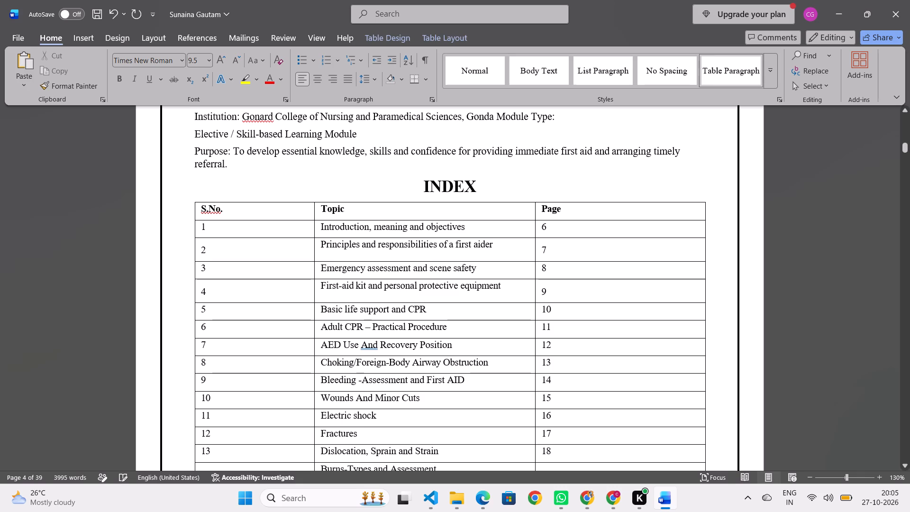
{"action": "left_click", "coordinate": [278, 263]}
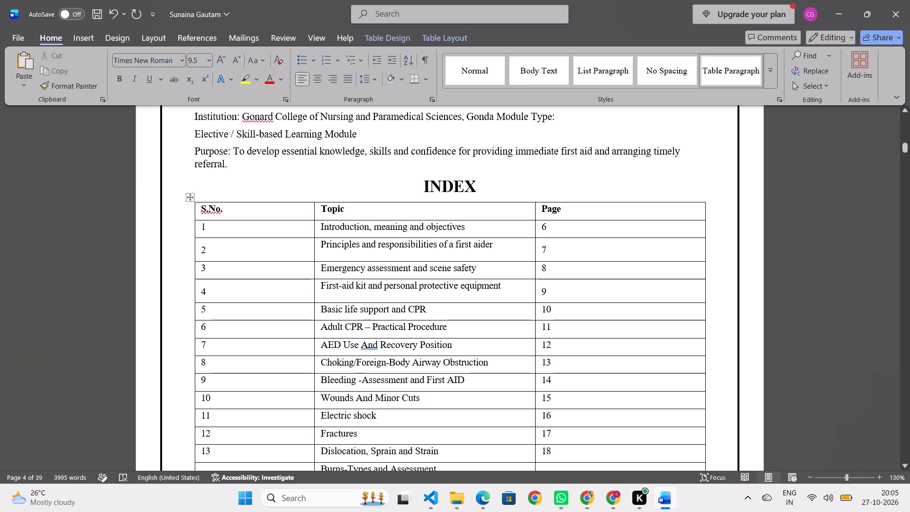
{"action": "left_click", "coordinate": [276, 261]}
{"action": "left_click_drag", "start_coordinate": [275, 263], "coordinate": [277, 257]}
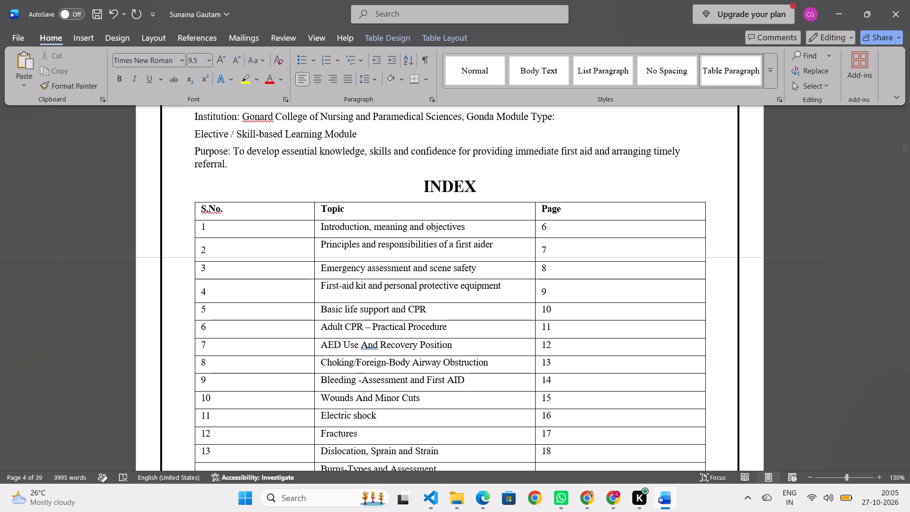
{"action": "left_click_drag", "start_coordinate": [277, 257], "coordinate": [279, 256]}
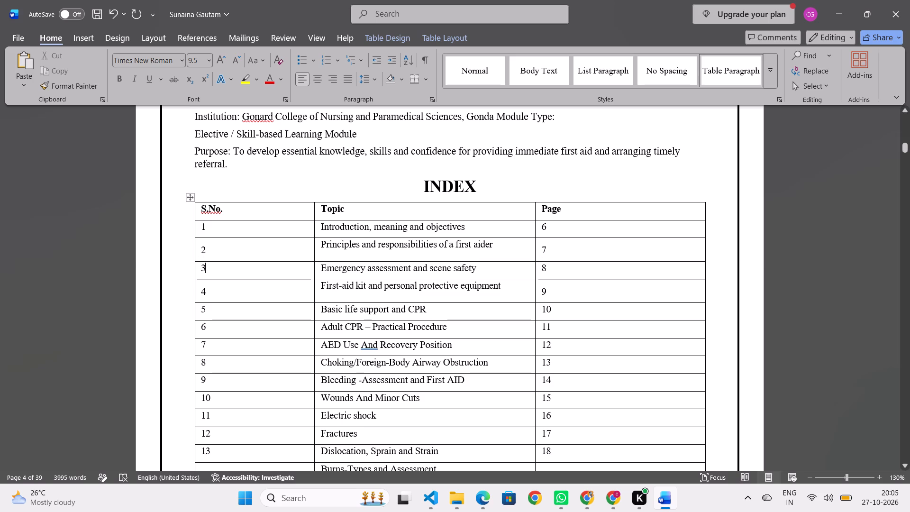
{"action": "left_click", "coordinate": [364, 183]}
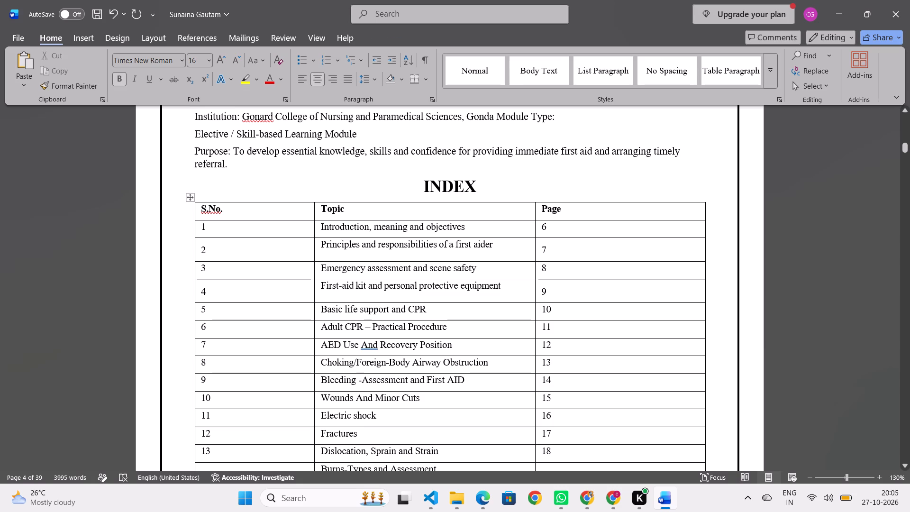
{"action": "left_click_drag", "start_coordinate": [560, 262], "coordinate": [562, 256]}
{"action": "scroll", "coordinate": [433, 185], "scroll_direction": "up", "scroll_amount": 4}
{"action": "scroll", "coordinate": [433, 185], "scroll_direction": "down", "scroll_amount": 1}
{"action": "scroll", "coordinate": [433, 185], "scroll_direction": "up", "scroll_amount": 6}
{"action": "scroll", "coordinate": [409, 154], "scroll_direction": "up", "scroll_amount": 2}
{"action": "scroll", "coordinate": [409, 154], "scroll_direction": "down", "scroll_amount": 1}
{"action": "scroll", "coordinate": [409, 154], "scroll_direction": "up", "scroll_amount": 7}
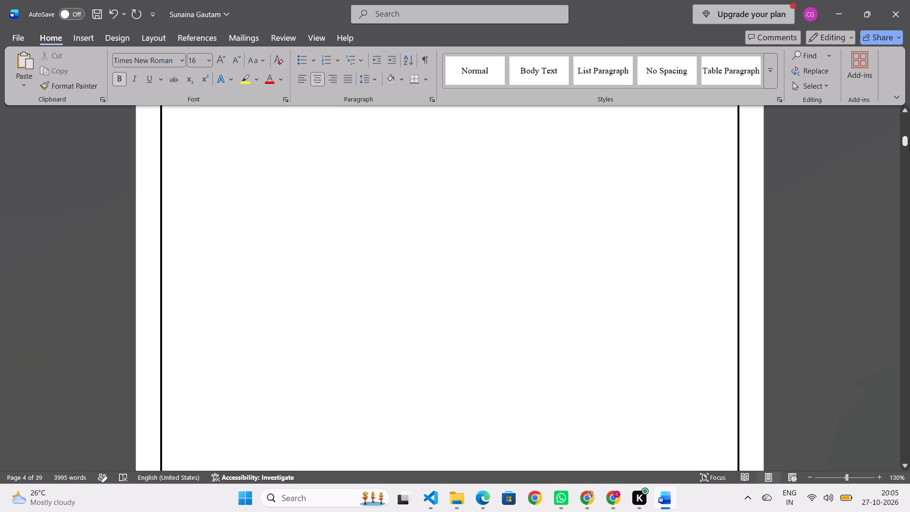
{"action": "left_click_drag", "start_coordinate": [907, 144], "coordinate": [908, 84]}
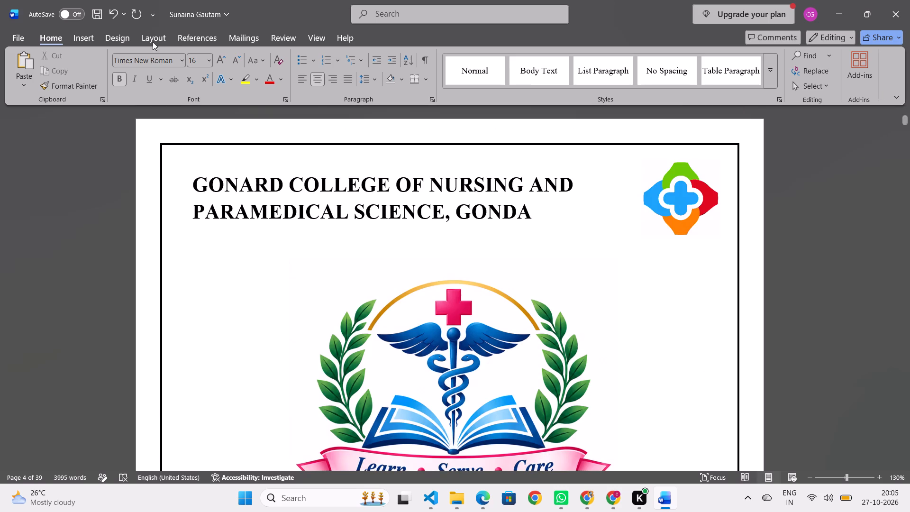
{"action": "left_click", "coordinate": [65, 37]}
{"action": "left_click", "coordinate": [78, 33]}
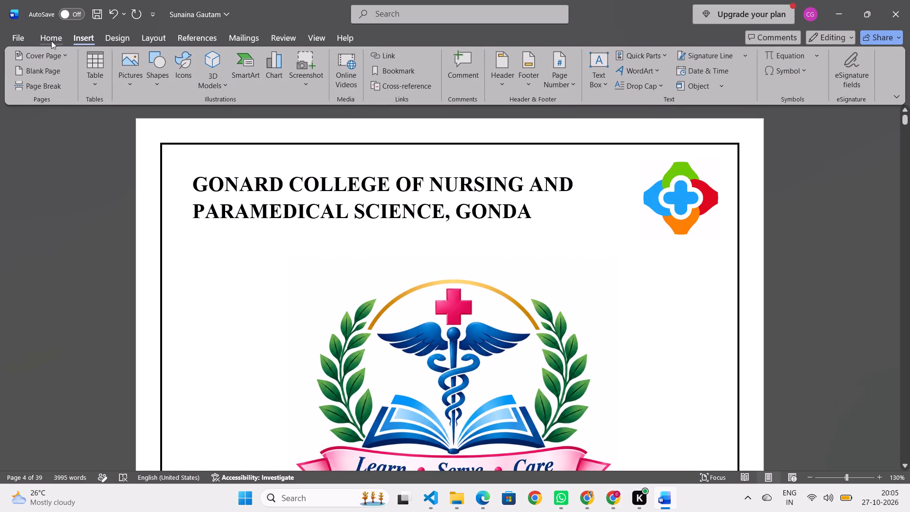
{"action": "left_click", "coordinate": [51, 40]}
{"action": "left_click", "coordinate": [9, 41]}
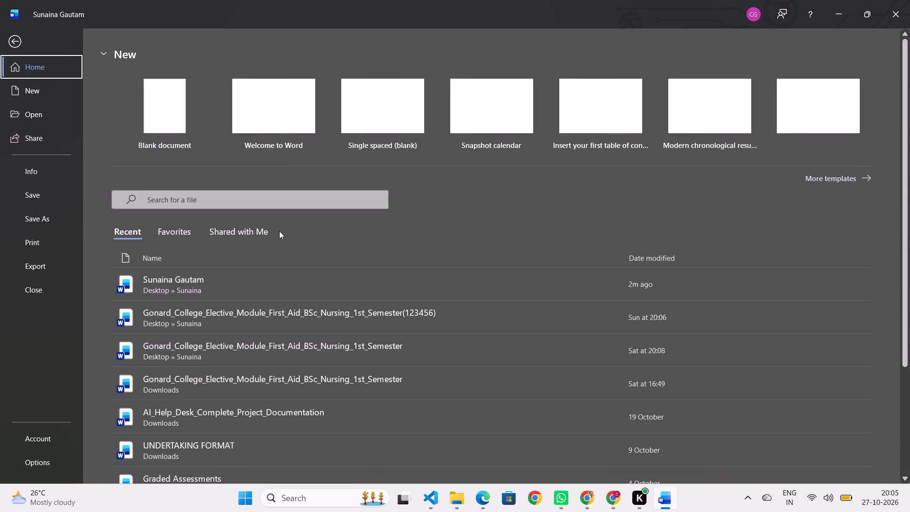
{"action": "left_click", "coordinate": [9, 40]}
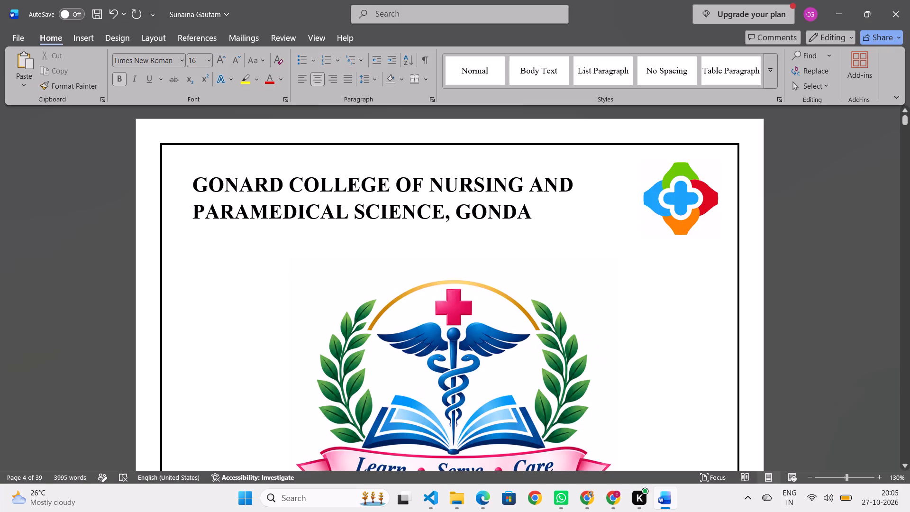
Review the pages from the cover through the end of the index table on page 4.
{"action": "scroll", "coordinate": [542, 214], "scroll_direction": "down", "scroll_amount": 11}
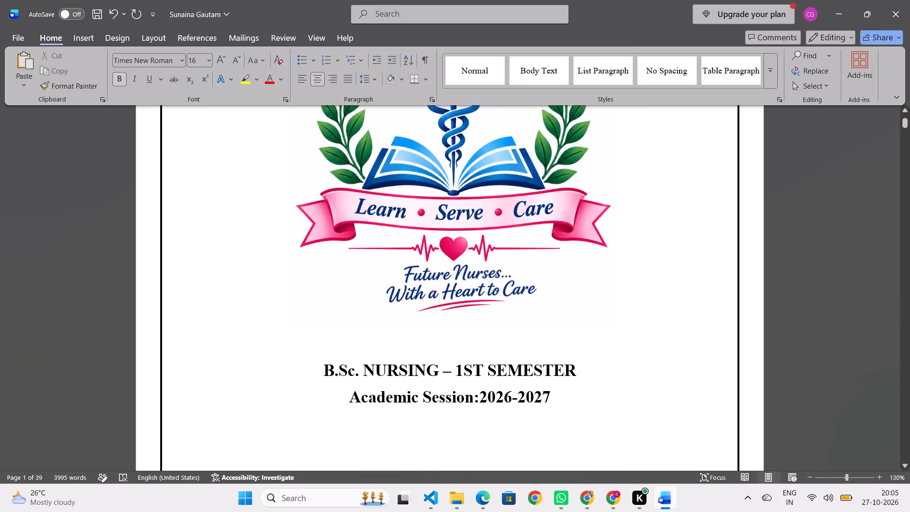
{"action": "scroll", "coordinate": [541, 215], "scroll_direction": "down", "scroll_amount": 8}
{"action": "scroll", "coordinate": [541, 215], "scroll_direction": "up", "scroll_amount": 2}
{"action": "scroll", "coordinate": [541, 215], "scroll_direction": "down", "scroll_amount": 4}
{"action": "scroll", "coordinate": [541, 215], "scroll_direction": "up", "scroll_amount": 1}
{"action": "scroll", "coordinate": [541, 215], "scroll_direction": "down", "scroll_amount": 1}
{"action": "scroll", "coordinate": [541, 215], "scroll_direction": "up", "scroll_amount": 1}
{"action": "scroll", "coordinate": [541, 215], "scroll_direction": "down", "scroll_amount": 5}
{"action": "scroll", "coordinate": [539, 226], "scroll_direction": "up", "scroll_amount": 1}
{"action": "scroll", "coordinate": [539, 226], "scroll_direction": "down", "scroll_amount": 2}
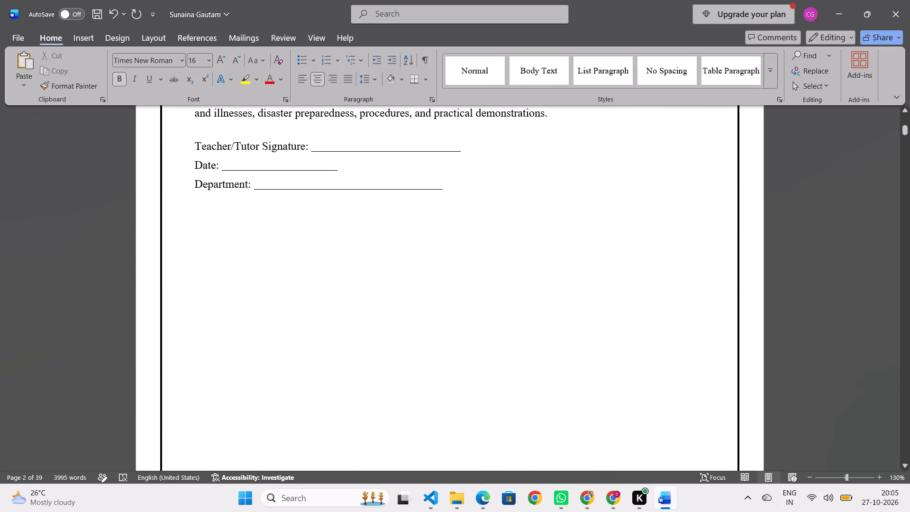
{"action": "scroll", "coordinate": [521, 271], "scroll_direction": "down", "scroll_amount": 12}
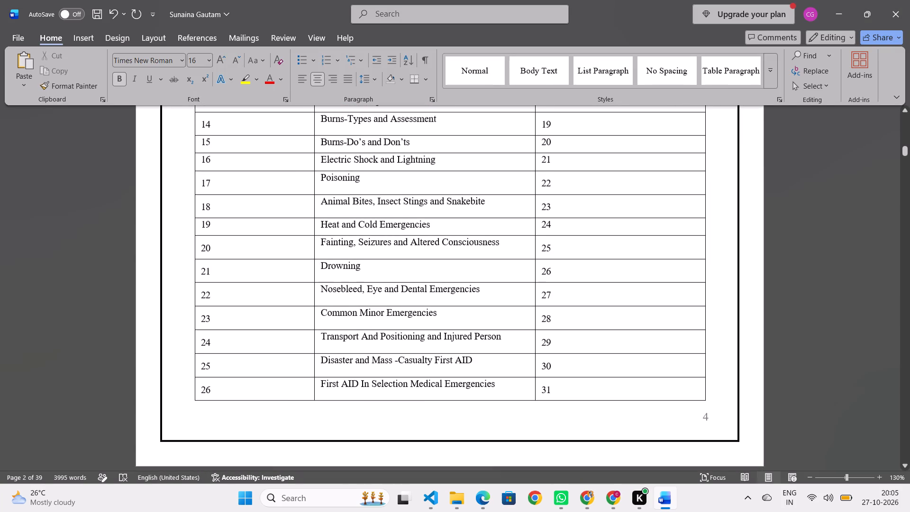
{"action": "scroll", "coordinate": [475, 264], "scroll_direction": "down", "scroll_amount": 1}
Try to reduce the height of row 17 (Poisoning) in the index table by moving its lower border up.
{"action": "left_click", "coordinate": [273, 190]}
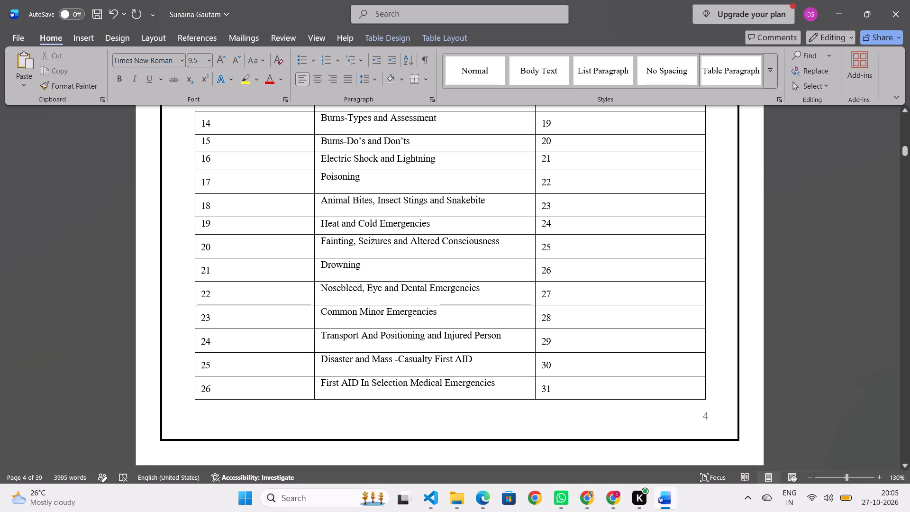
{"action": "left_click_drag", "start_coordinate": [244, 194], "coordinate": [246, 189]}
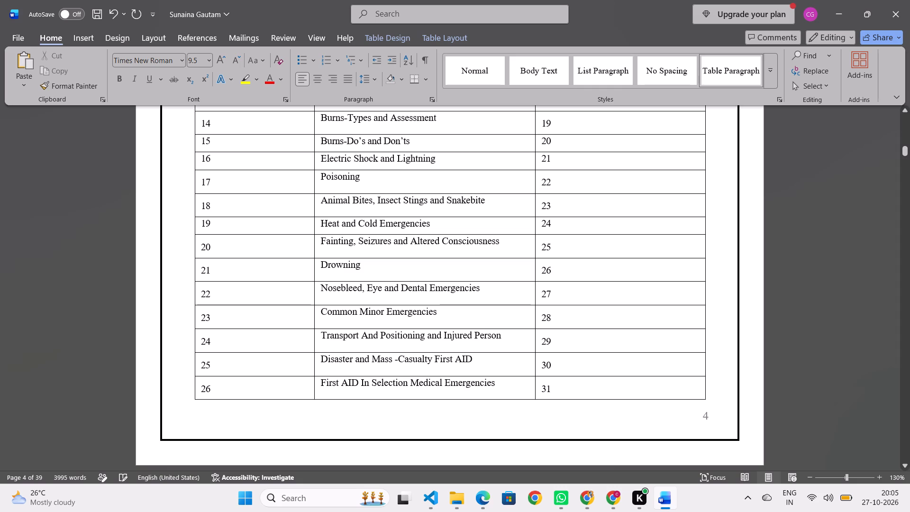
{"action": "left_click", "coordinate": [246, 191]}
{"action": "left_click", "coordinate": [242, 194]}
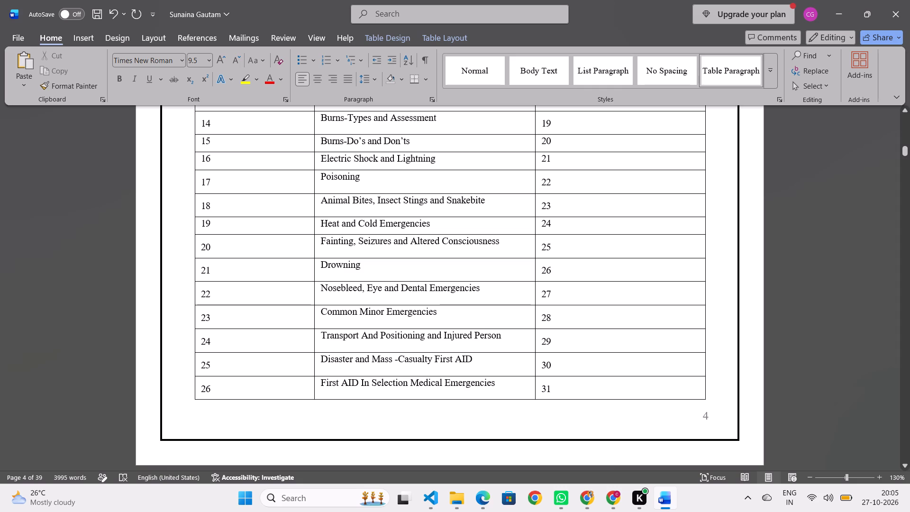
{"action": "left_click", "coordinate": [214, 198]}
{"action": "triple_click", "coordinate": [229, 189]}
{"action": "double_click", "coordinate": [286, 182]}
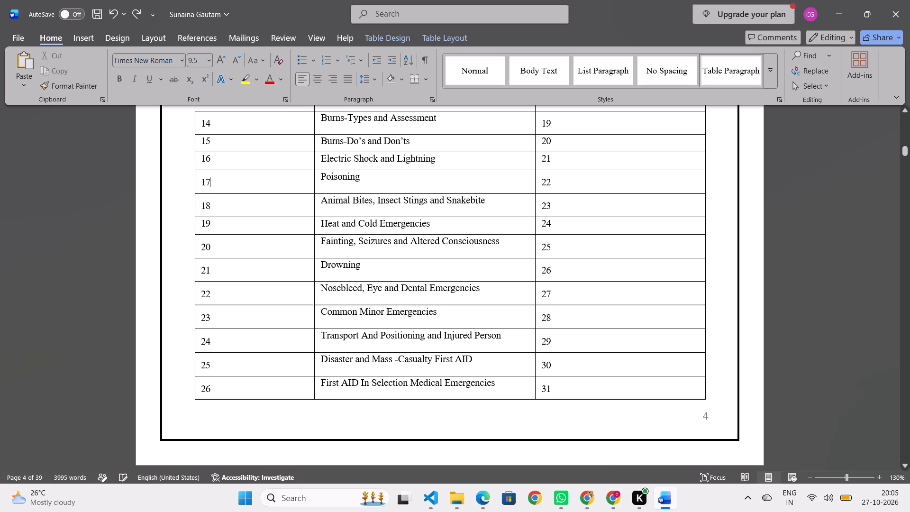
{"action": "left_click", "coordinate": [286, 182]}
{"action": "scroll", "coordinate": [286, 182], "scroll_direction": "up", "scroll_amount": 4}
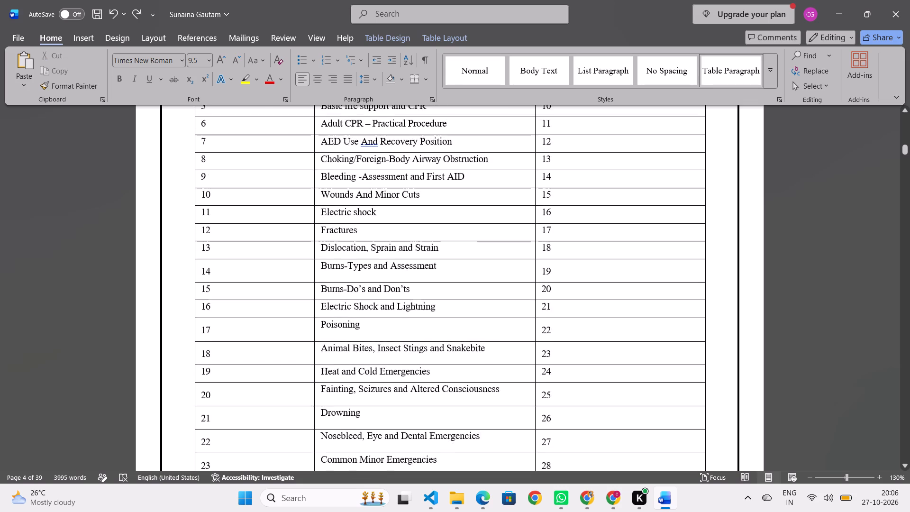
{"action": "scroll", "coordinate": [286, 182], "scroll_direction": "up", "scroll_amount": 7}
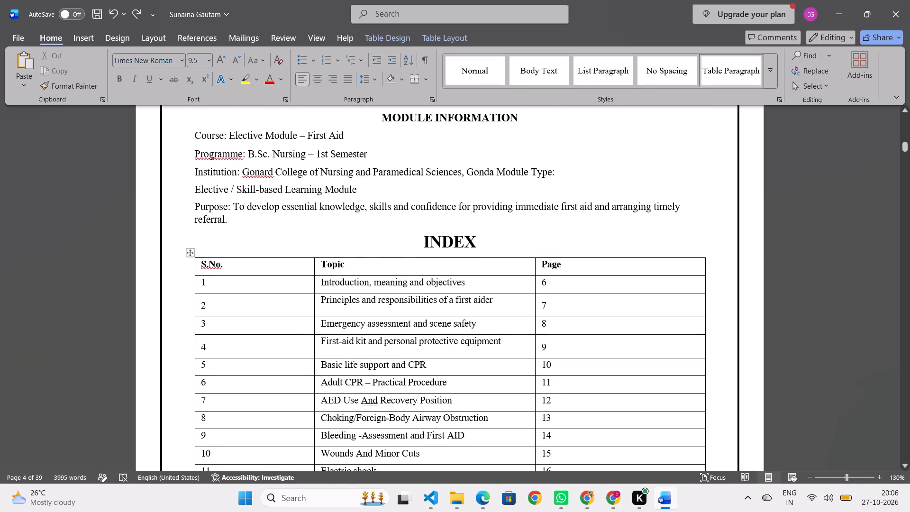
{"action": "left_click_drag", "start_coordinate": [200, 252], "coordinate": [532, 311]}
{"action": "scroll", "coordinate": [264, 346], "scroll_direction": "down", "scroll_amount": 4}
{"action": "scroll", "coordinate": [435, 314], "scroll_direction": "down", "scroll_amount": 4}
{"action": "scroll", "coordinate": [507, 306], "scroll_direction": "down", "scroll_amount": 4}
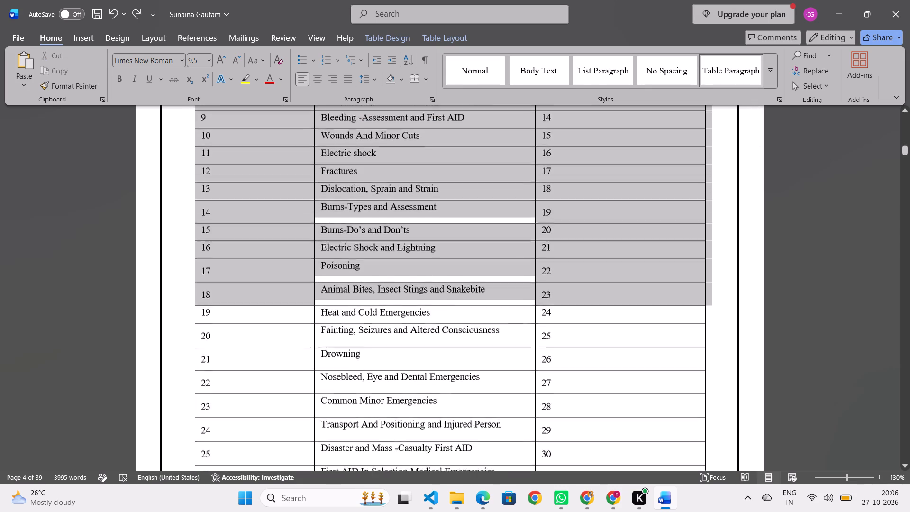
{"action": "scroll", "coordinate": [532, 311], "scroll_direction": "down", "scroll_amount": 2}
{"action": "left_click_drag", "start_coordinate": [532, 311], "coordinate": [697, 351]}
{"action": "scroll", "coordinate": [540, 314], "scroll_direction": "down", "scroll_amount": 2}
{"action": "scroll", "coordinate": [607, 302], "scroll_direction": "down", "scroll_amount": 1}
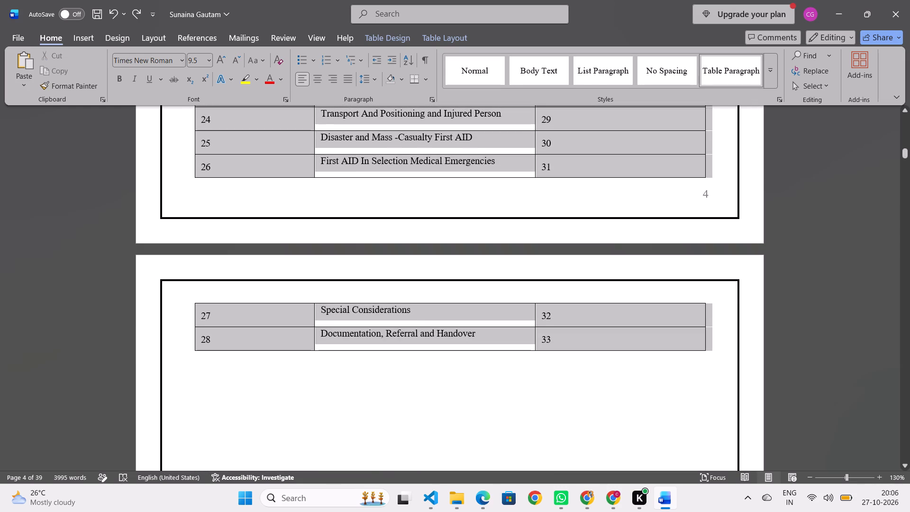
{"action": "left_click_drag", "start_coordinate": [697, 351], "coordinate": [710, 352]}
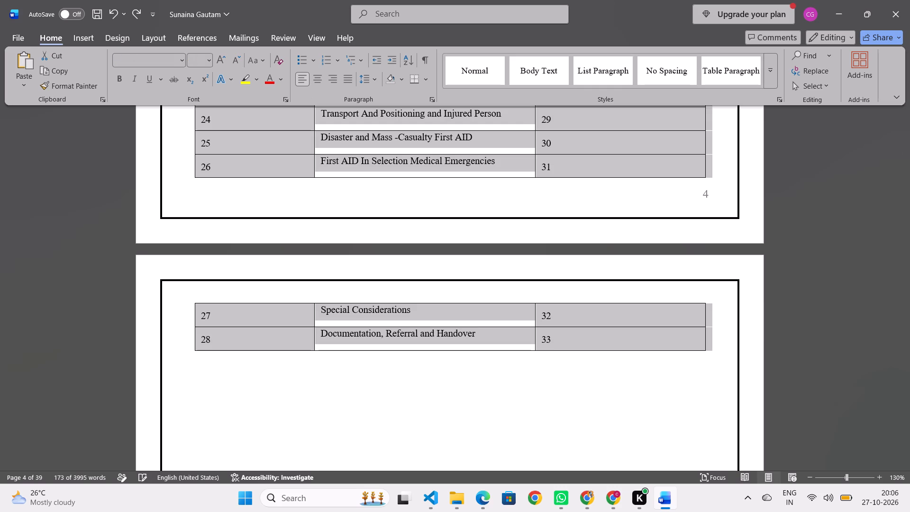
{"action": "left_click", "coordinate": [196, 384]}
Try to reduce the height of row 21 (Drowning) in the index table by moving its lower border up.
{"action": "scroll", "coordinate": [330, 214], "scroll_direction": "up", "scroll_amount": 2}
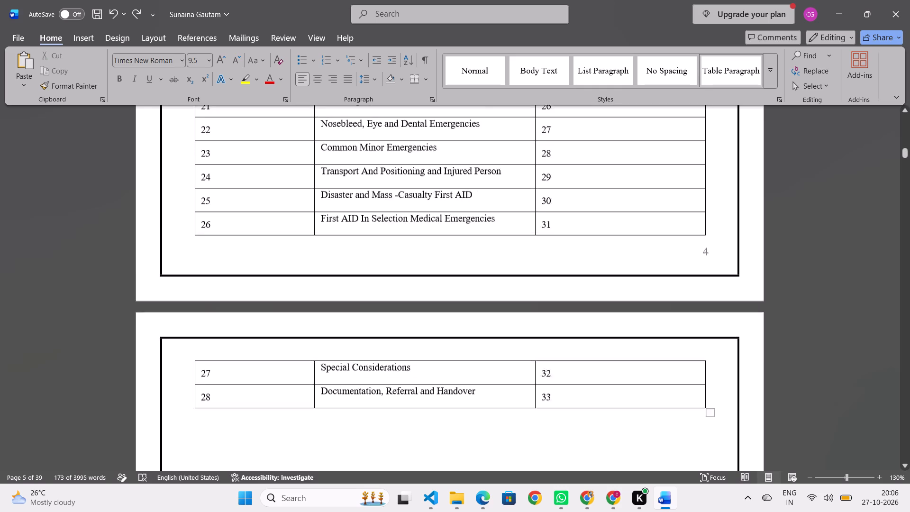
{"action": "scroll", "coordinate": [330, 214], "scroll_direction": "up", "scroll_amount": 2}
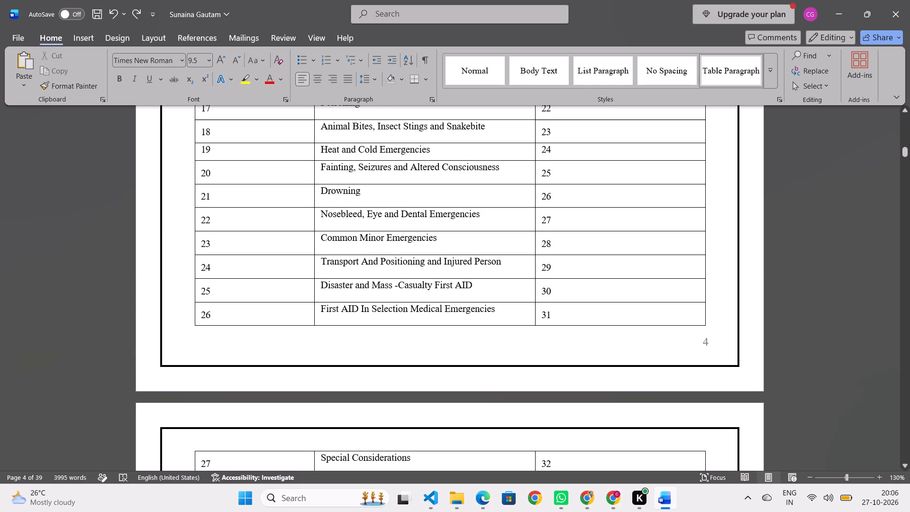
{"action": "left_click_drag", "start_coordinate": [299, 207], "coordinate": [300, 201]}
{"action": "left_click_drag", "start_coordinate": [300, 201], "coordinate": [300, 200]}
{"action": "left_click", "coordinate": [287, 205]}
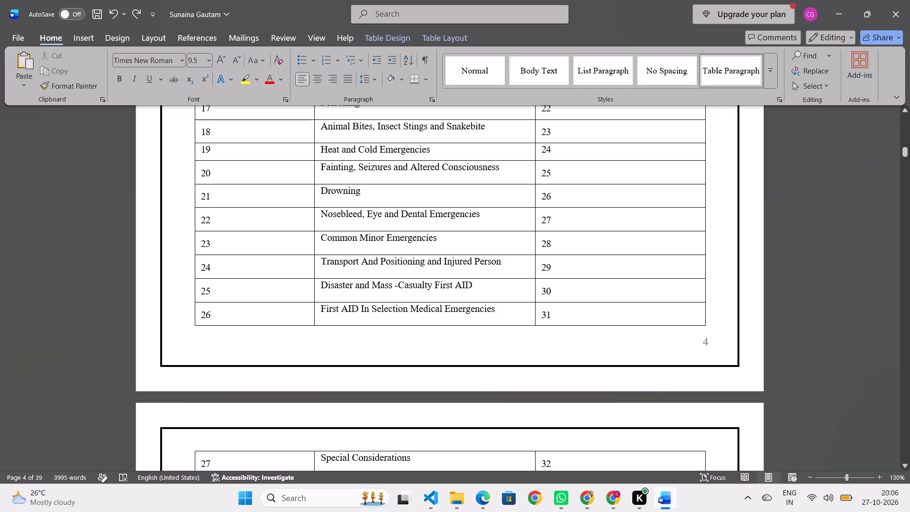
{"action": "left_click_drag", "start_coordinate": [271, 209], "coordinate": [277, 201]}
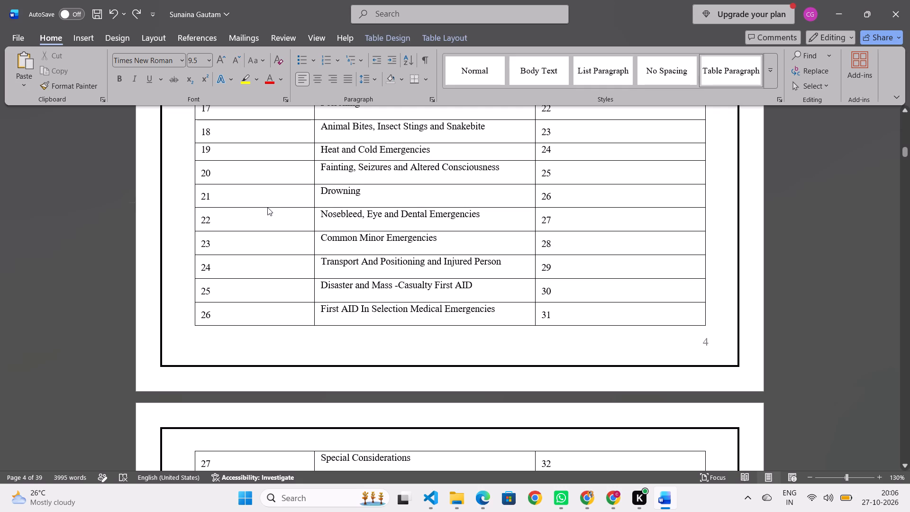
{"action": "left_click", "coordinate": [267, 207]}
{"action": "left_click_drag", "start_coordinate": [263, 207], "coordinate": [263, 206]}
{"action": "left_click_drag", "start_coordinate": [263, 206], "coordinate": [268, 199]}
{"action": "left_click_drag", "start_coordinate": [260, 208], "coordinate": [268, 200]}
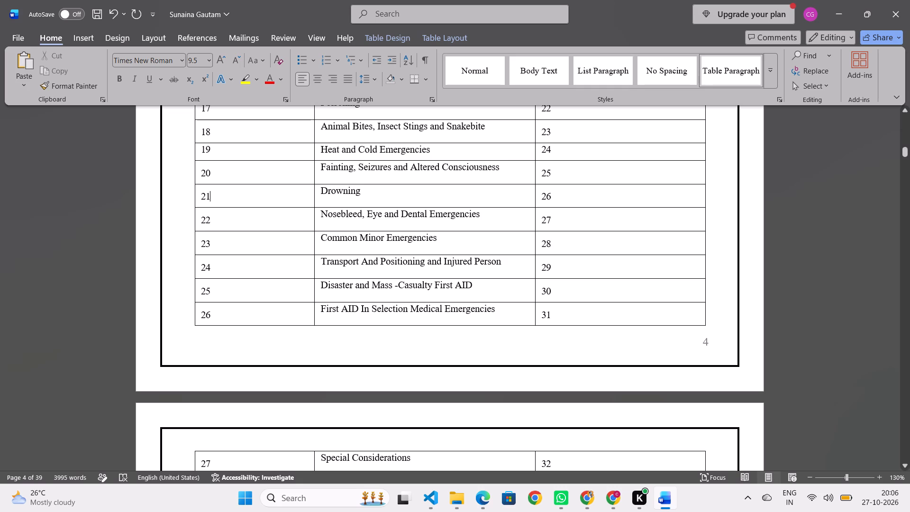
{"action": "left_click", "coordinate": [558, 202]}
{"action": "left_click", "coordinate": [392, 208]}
Review the index table from its heading through its last rows on page 5.
{"action": "scroll", "coordinate": [374, 323], "scroll_direction": "up", "scroll_amount": 6}
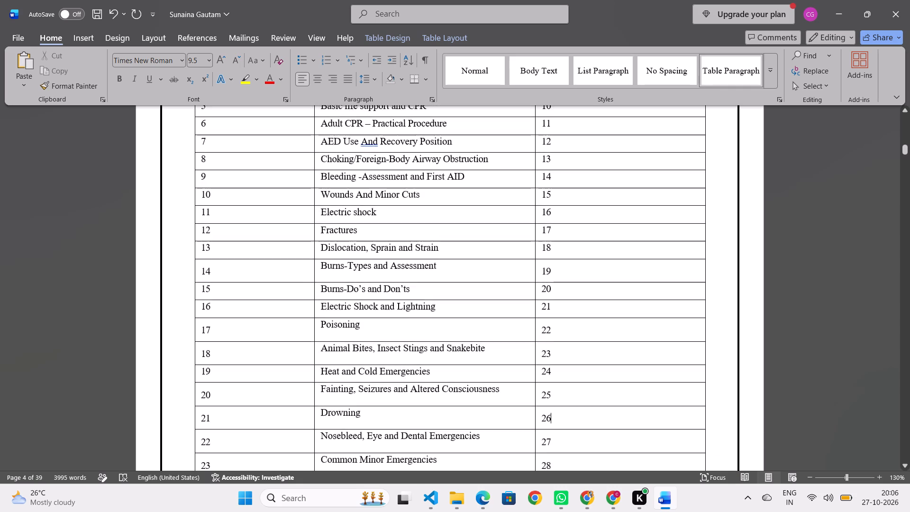
{"action": "scroll", "coordinate": [374, 323], "scroll_direction": "up", "scroll_amount": 9}
{"action": "scroll", "coordinate": [374, 323], "scroll_direction": "down", "scroll_amount": 6}
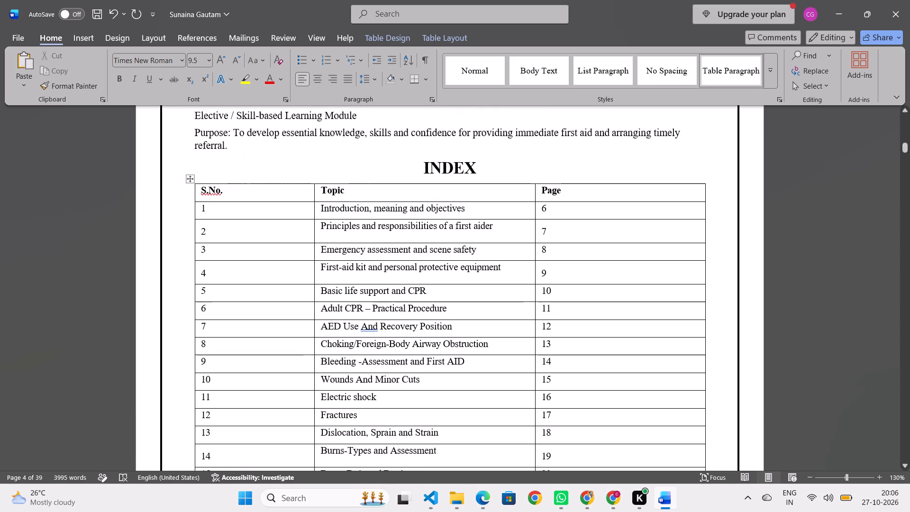
{"action": "scroll", "coordinate": [374, 323], "scroll_direction": "down", "scroll_amount": 18}
{"action": "scroll", "coordinate": [371, 321], "scroll_direction": "up", "scroll_amount": 4}
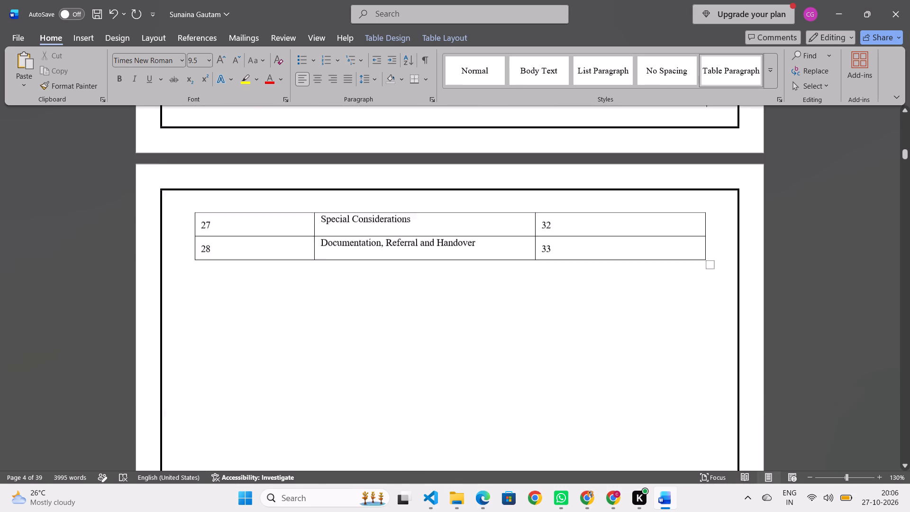
{"action": "scroll", "coordinate": [371, 321], "scroll_direction": "up", "scroll_amount": 1}
{"action": "left_click", "coordinate": [332, 349]}
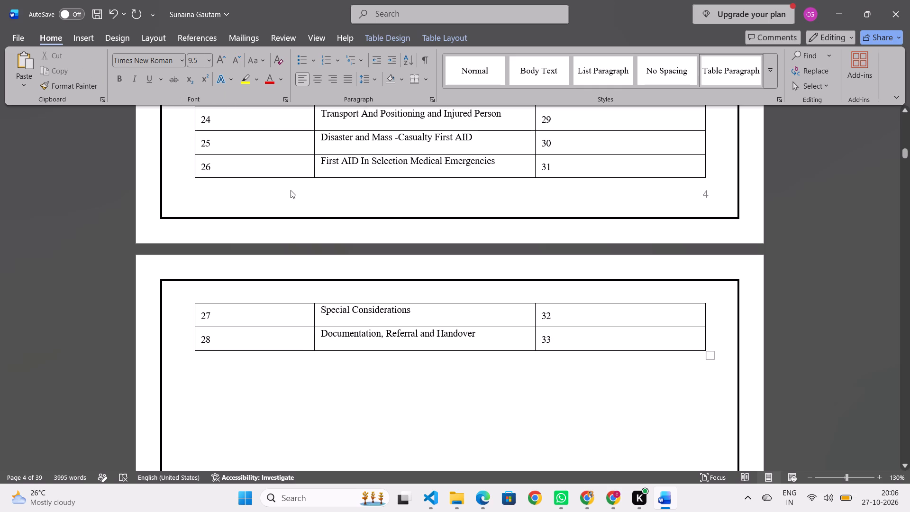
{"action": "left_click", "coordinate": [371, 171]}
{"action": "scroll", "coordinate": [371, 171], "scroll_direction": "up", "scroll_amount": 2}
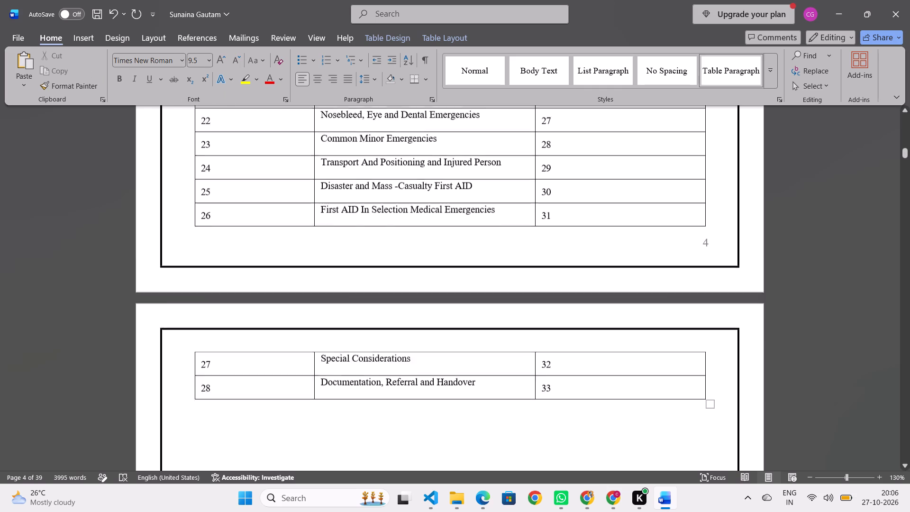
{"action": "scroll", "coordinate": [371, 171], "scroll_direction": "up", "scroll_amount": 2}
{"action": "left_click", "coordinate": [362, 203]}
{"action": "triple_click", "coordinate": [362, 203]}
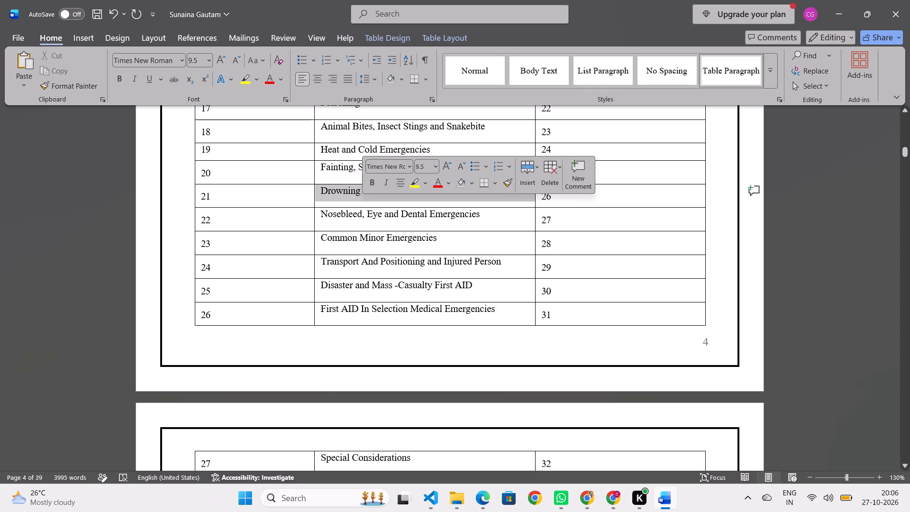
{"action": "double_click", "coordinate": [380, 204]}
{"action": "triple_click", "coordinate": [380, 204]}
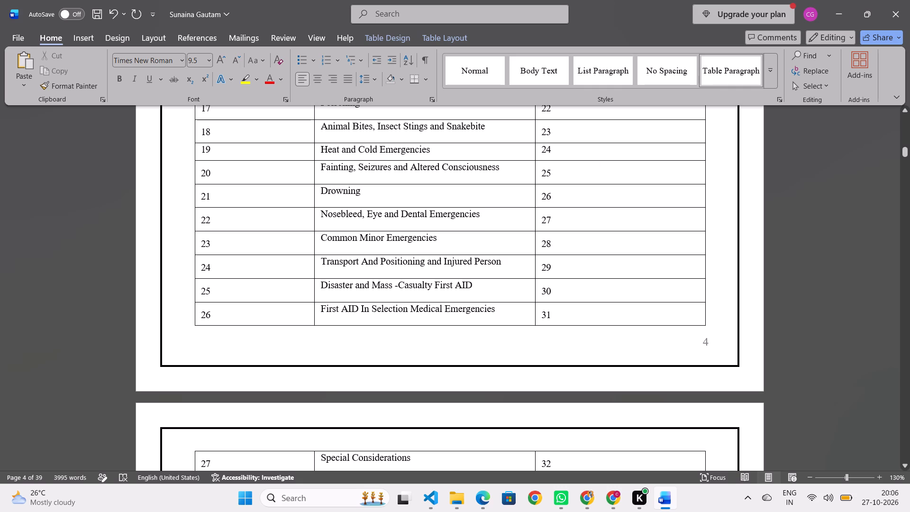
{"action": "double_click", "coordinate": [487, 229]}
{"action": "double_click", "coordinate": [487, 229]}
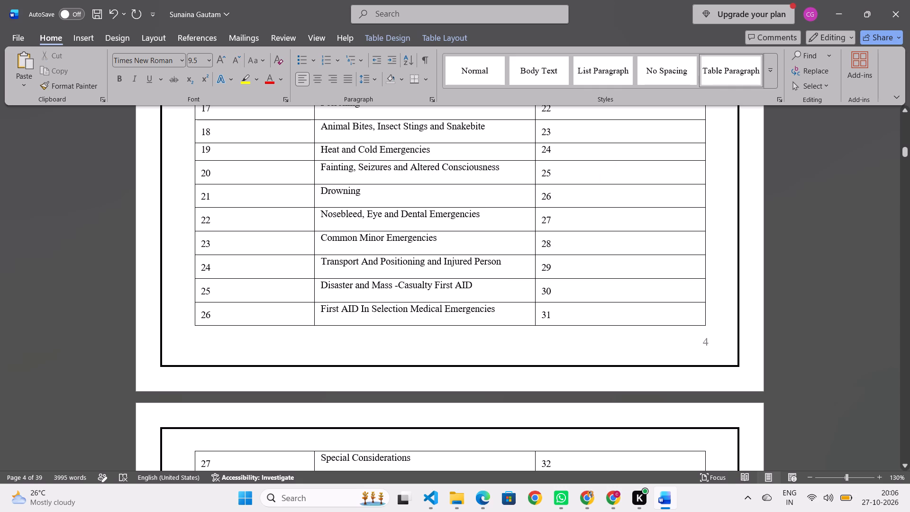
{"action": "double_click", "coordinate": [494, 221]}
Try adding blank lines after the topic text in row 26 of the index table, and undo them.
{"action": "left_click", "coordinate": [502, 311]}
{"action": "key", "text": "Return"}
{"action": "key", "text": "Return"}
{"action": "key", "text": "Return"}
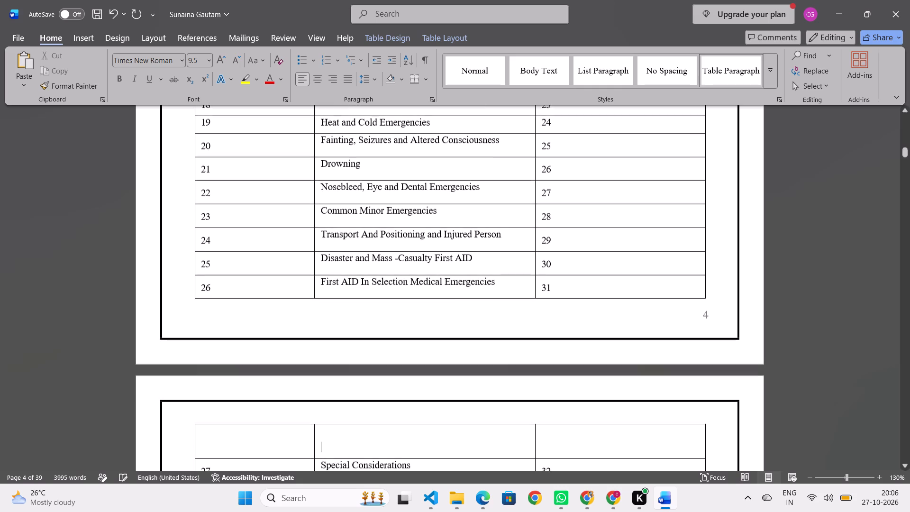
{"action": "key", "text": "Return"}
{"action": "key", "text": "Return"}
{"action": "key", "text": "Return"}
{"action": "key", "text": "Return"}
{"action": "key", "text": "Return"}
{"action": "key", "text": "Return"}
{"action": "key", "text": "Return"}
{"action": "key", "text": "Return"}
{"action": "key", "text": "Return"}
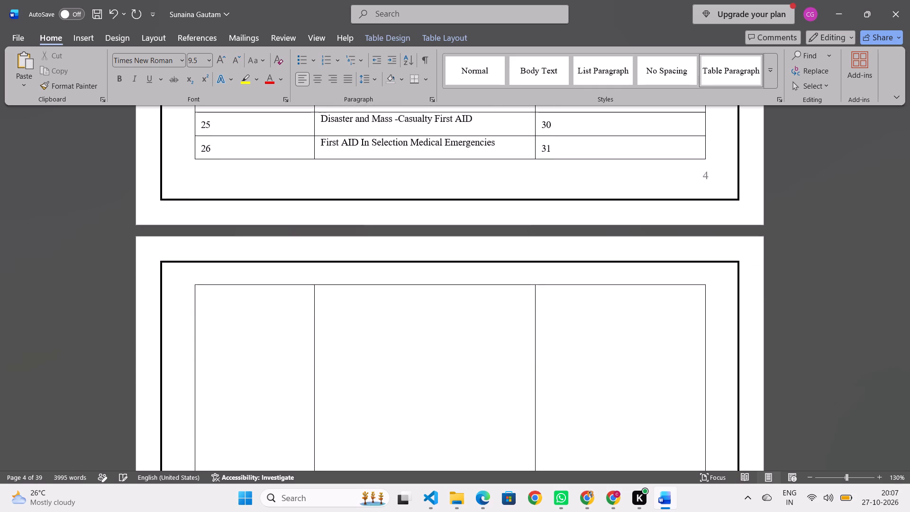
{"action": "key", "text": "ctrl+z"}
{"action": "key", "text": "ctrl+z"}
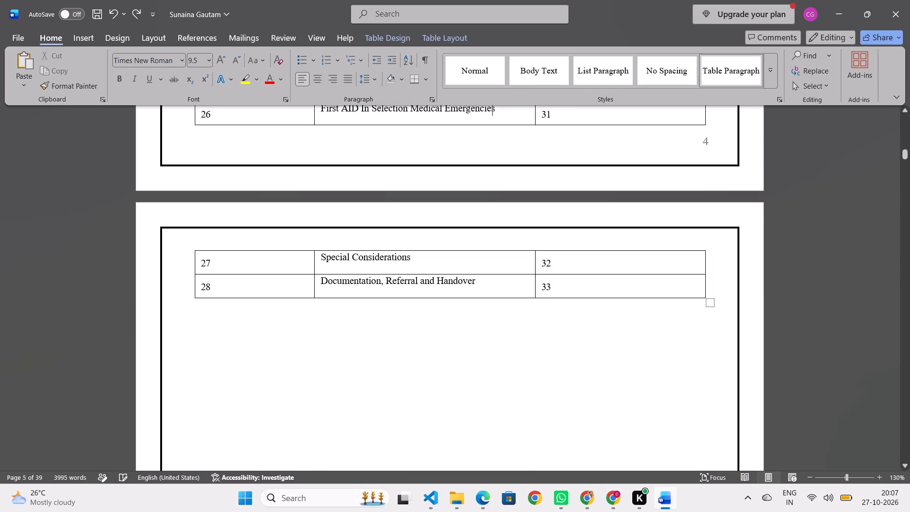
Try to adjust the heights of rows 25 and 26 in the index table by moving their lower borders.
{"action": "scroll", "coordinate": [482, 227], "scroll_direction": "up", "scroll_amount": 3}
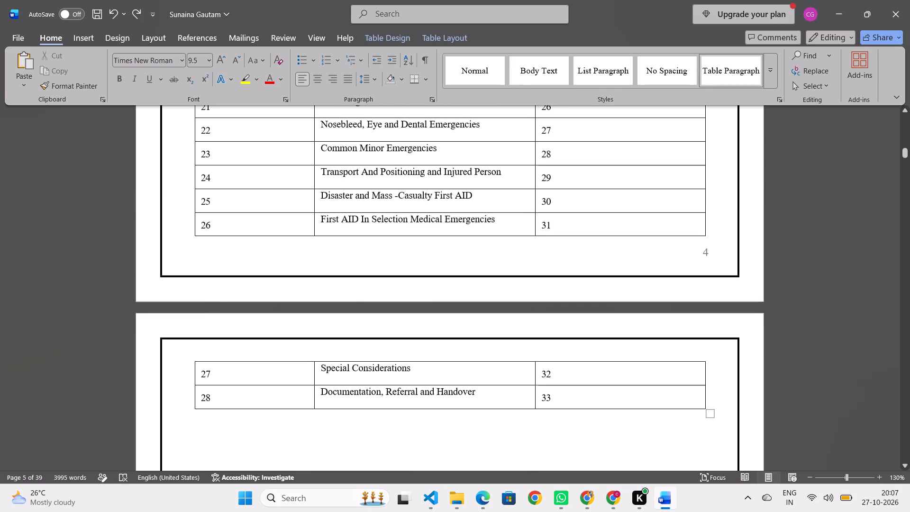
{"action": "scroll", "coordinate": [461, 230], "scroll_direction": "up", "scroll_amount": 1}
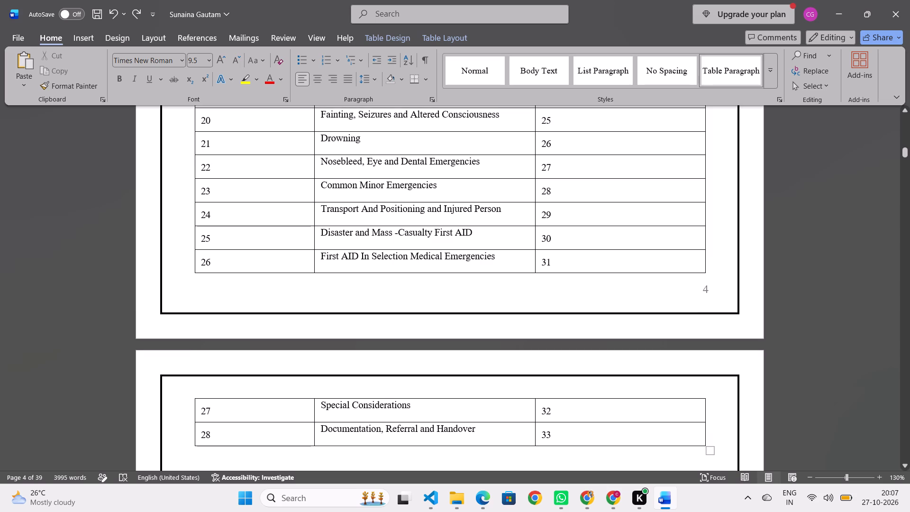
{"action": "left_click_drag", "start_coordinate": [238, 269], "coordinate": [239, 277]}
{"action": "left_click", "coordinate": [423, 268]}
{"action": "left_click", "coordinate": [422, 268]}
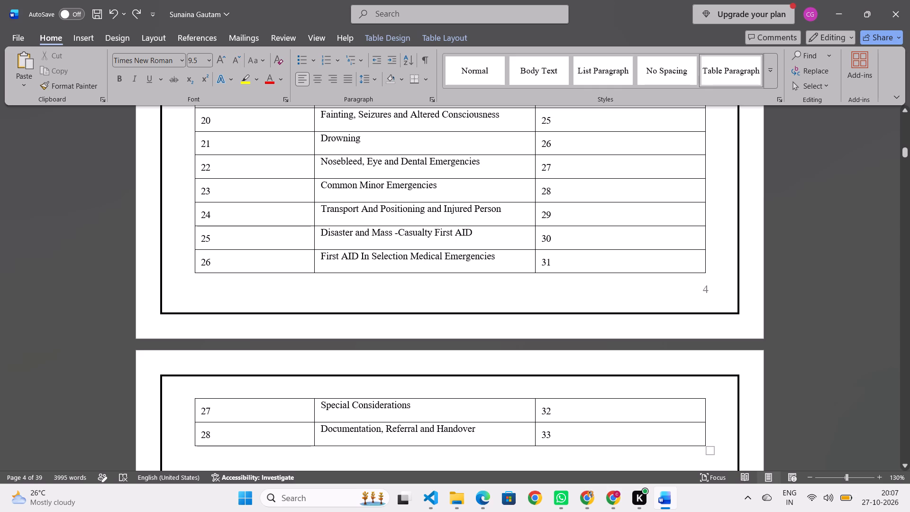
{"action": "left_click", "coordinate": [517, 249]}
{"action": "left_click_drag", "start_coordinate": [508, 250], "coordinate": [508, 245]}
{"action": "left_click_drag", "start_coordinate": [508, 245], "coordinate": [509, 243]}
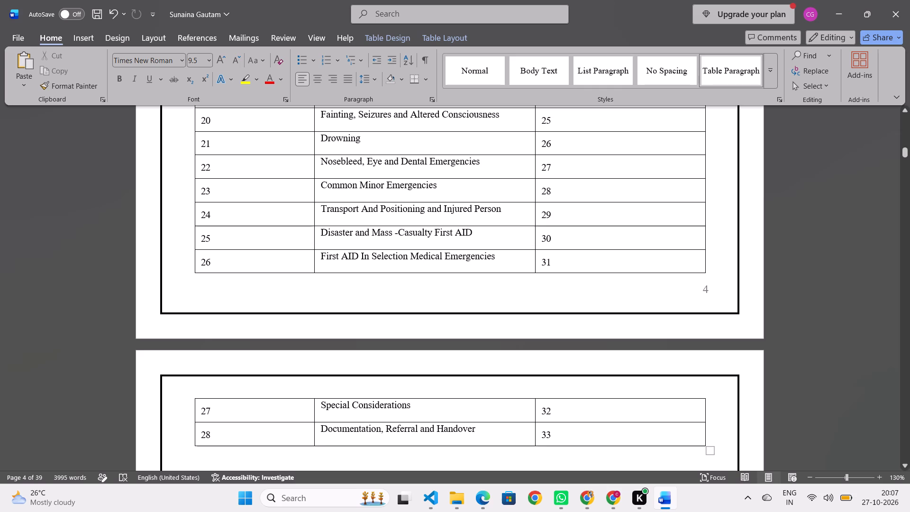
Close the document without saving the changes.
{"action": "left_click", "coordinate": [898, 12]}
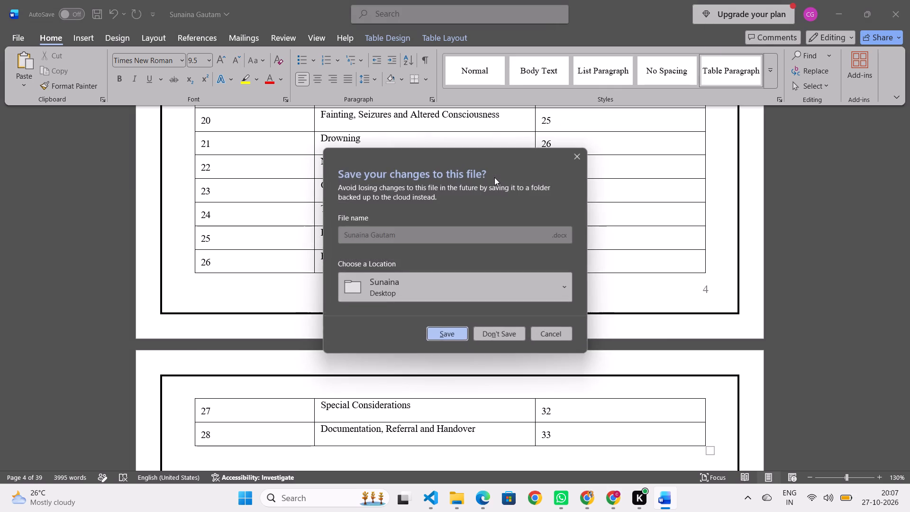
{"action": "left_click", "coordinate": [495, 336]}
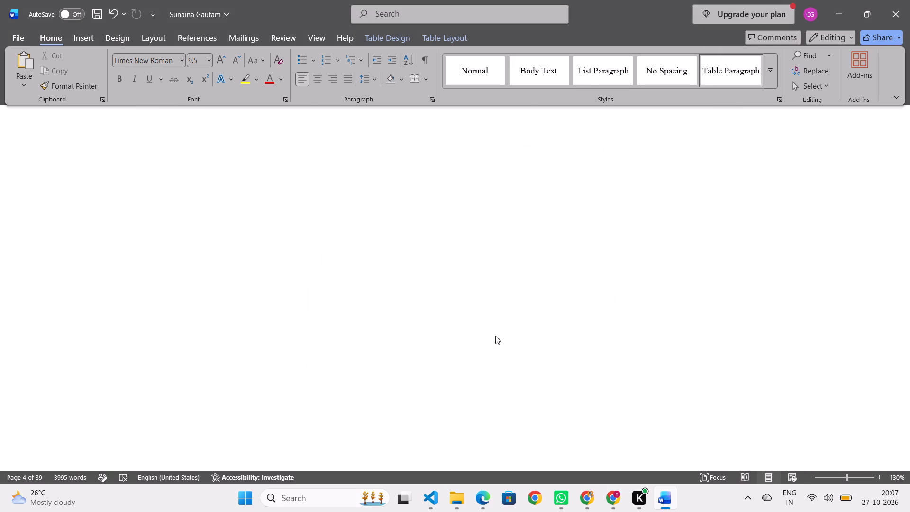
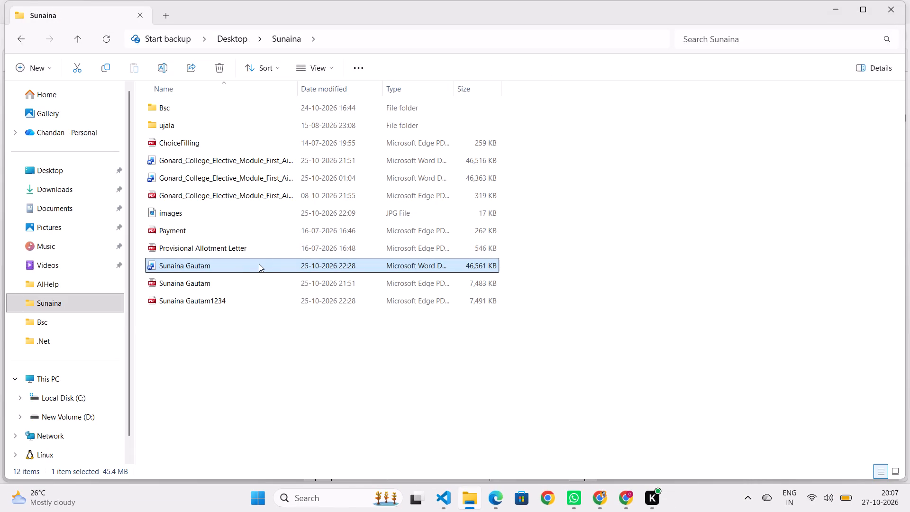
Reopen the student-named Word document from the Sunaina folder.
{"action": "double_click", "coordinate": [218, 266]}
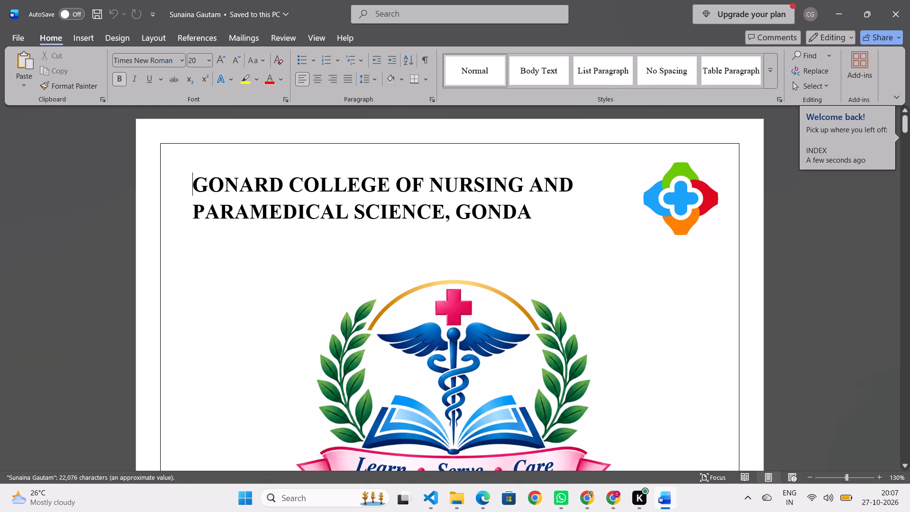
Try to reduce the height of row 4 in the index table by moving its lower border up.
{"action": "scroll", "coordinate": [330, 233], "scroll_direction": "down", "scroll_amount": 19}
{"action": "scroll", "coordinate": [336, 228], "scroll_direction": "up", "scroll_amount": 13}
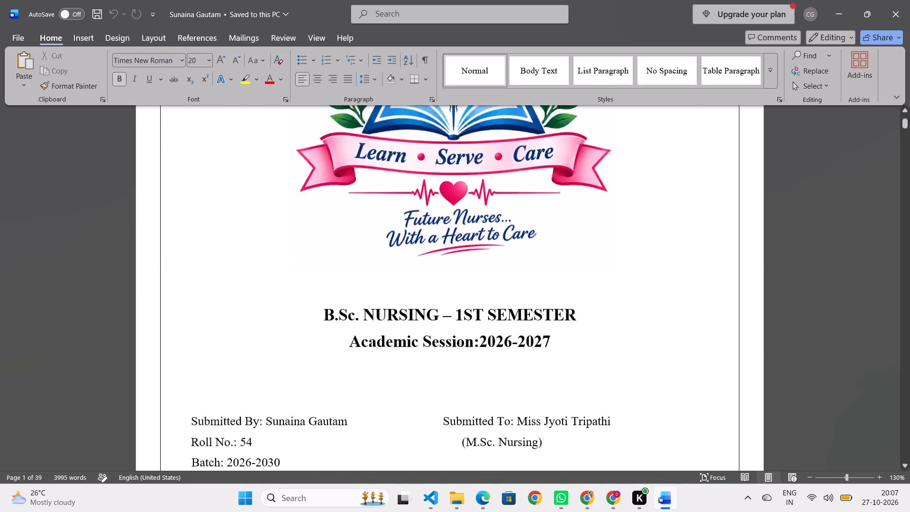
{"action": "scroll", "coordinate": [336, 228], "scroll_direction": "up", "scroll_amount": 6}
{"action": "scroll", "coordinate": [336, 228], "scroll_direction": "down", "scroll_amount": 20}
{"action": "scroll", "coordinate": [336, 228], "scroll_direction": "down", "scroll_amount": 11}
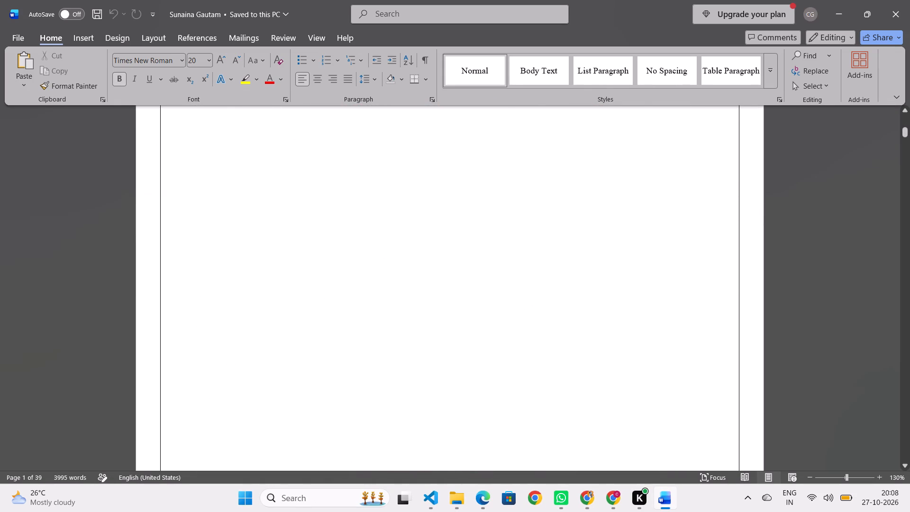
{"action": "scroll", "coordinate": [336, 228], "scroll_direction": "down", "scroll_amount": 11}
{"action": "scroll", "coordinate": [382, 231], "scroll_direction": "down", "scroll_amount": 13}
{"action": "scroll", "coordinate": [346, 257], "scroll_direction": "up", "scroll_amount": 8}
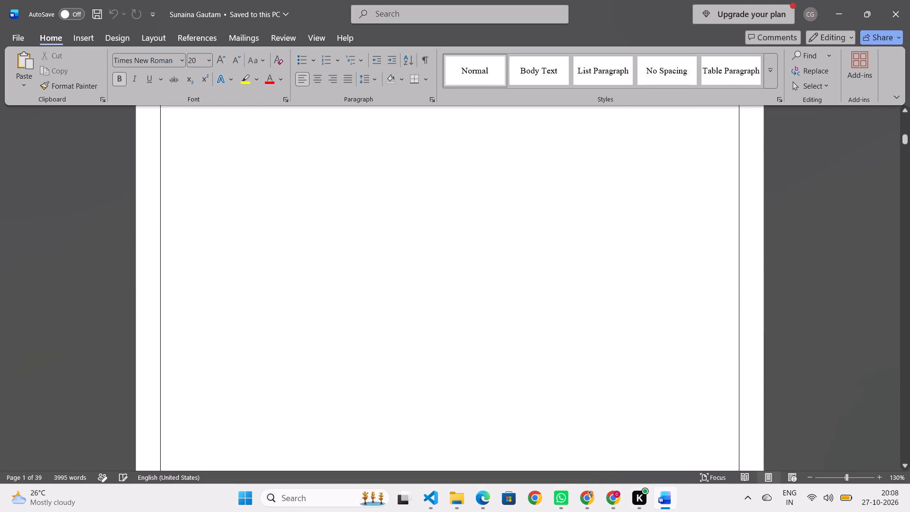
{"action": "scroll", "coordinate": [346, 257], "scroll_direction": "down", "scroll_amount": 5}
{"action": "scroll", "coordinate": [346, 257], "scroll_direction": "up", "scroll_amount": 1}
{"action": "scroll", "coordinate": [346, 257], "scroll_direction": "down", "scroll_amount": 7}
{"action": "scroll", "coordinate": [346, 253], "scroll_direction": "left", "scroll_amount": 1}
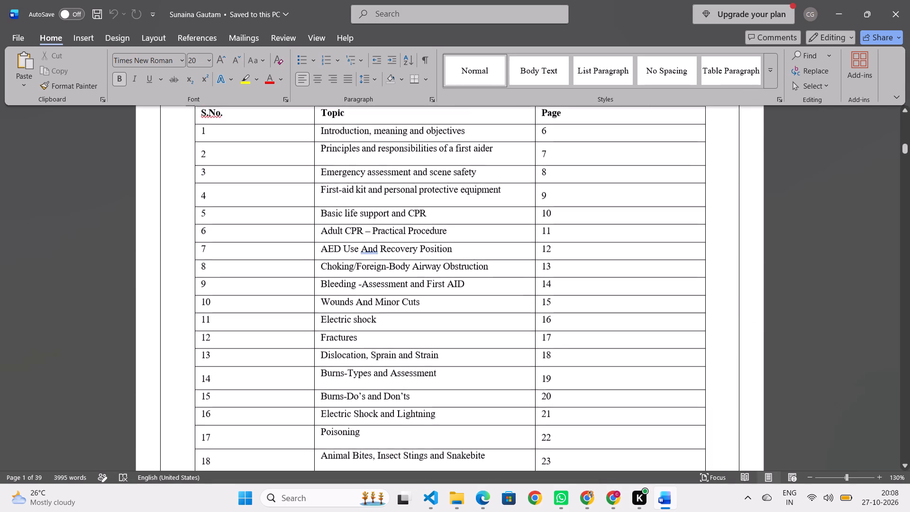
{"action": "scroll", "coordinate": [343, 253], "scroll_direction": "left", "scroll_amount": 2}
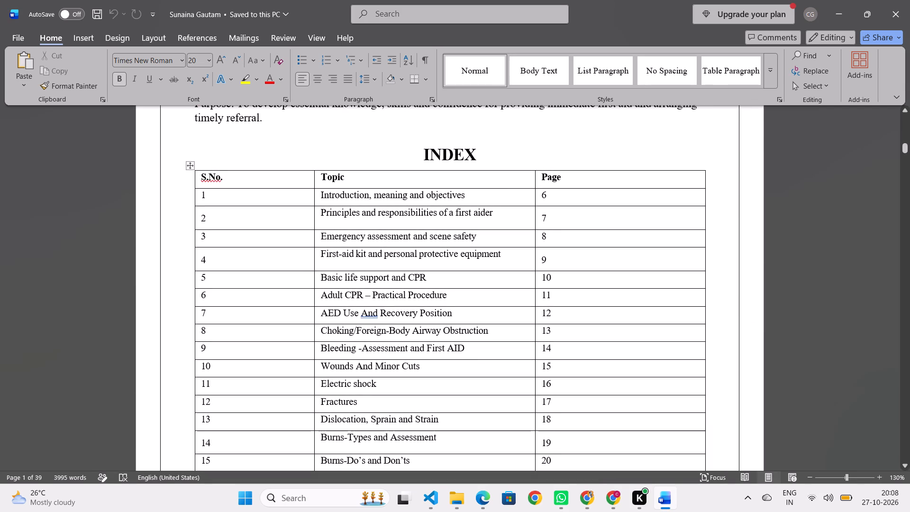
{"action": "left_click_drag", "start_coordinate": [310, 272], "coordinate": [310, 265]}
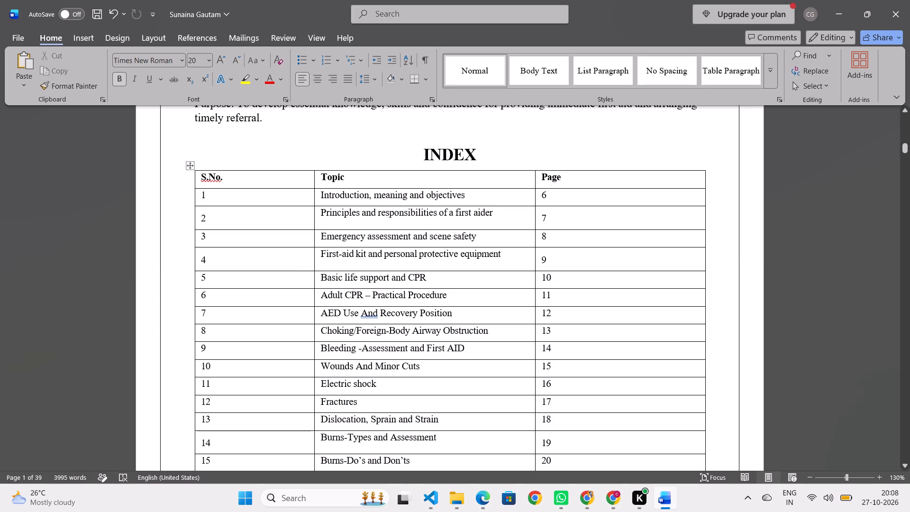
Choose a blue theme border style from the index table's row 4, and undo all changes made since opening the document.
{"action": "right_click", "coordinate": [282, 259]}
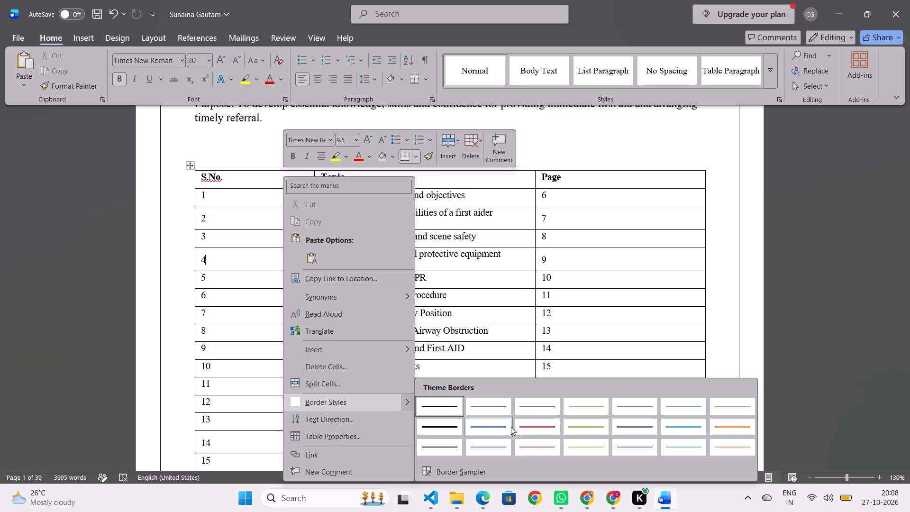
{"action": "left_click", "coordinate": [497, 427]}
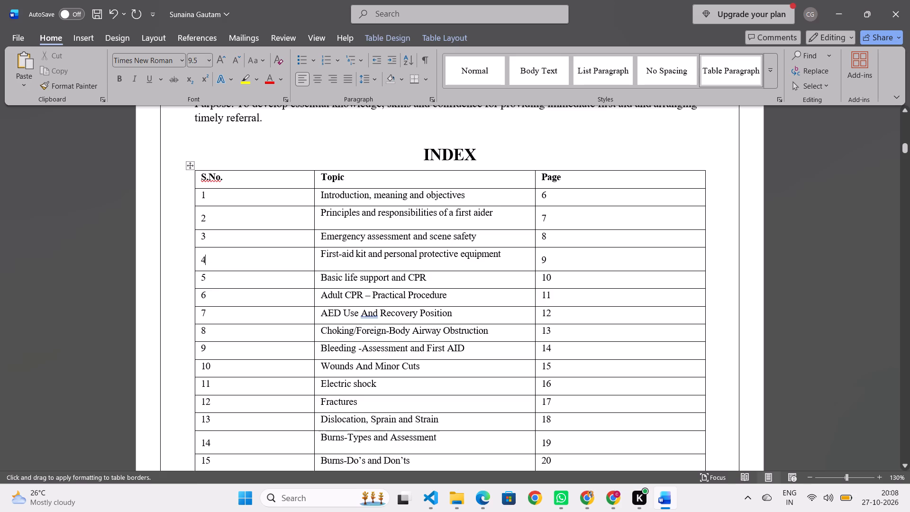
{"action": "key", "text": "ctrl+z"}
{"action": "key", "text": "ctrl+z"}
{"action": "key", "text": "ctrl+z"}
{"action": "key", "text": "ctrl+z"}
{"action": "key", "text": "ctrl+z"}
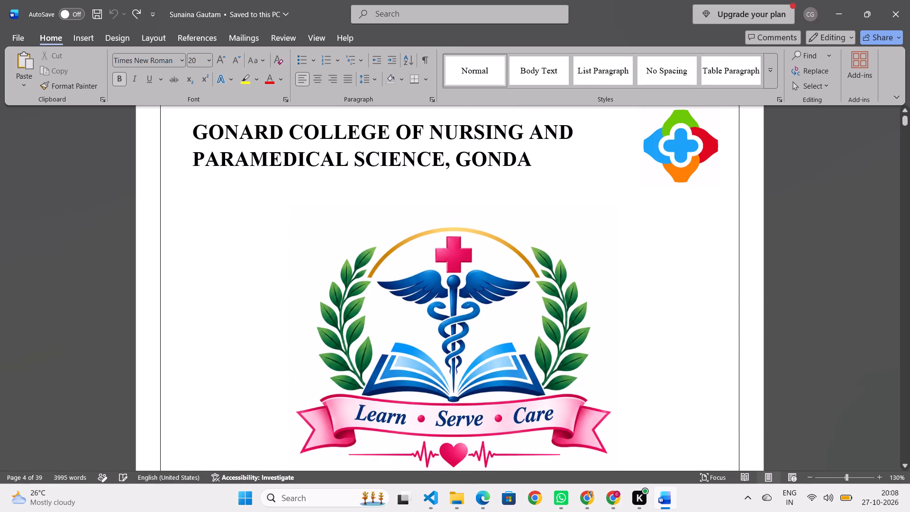
Review the cover page and the certificate page of the document.
{"action": "scroll", "coordinate": [376, 261], "scroll_direction": "down", "scroll_amount": 4}
{"action": "scroll", "coordinate": [376, 261], "scroll_direction": "up", "scroll_amount": 1}
{"action": "scroll", "coordinate": [376, 261], "scroll_direction": "down", "scroll_amount": 5}
{"action": "scroll", "coordinate": [376, 261], "scroll_direction": "up", "scroll_amount": 6}
{"action": "scroll", "coordinate": [376, 261], "scroll_direction": "down", "scroll_amount": 14}
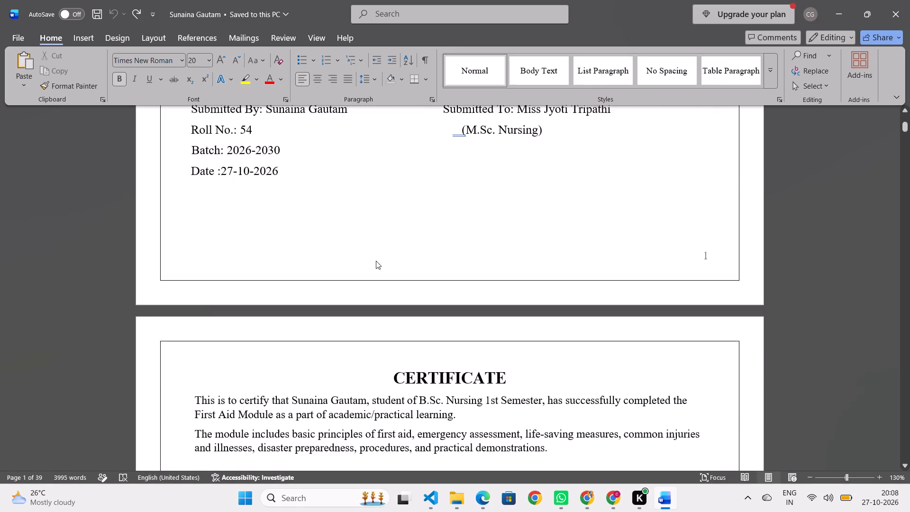
{"action": "scroll", "coordinate": [376, 261], "scroll_direction": "down", "scroll_amount": 16}
{"action": "scroll", "coordinate": [376, 261], "scroll_direction": "up", "scroll_amount": 1}
{"action": "scroll", "coordinate": [376, 261], "scroll_direction": "down", "scroll_amount": 2}
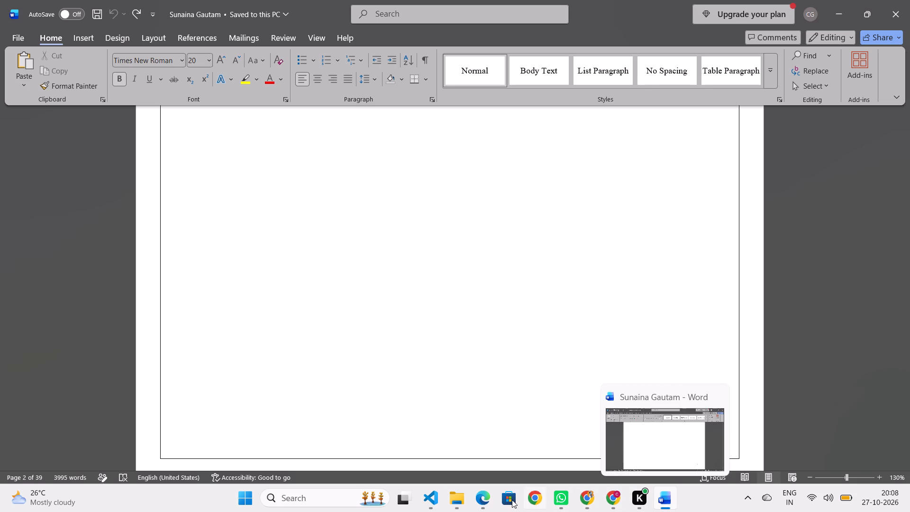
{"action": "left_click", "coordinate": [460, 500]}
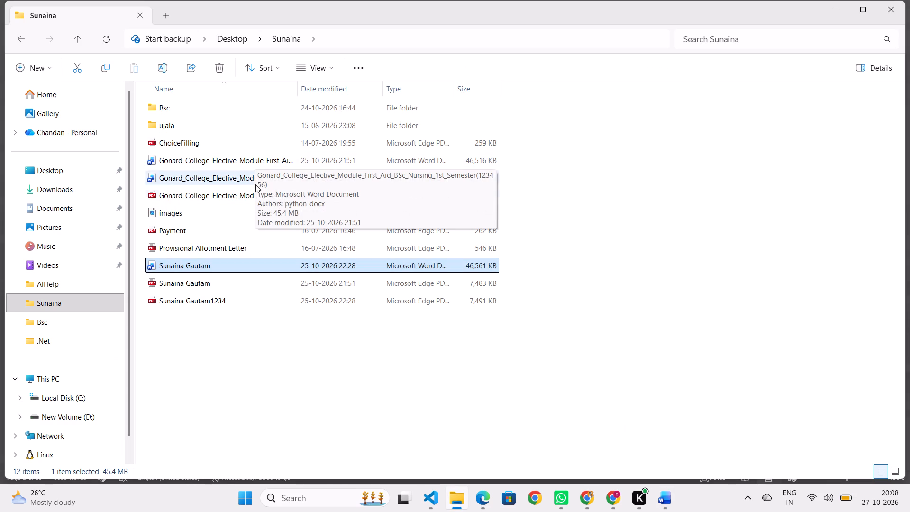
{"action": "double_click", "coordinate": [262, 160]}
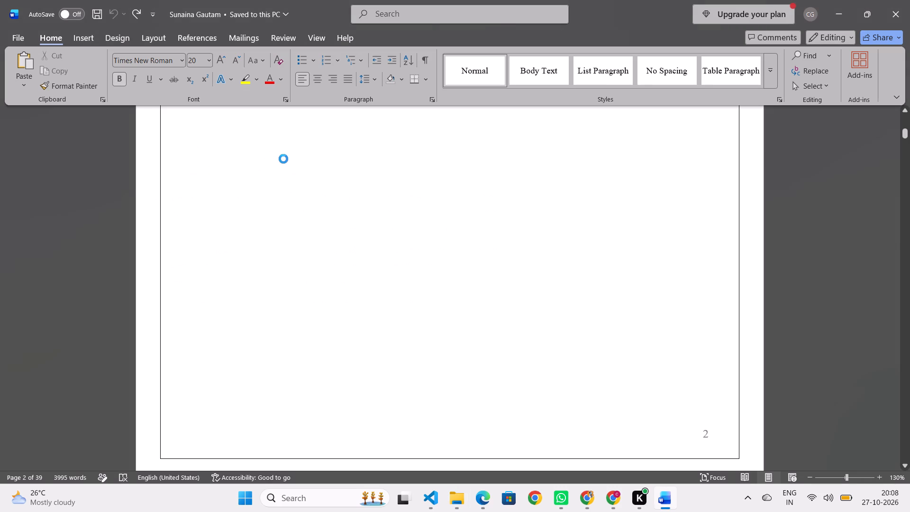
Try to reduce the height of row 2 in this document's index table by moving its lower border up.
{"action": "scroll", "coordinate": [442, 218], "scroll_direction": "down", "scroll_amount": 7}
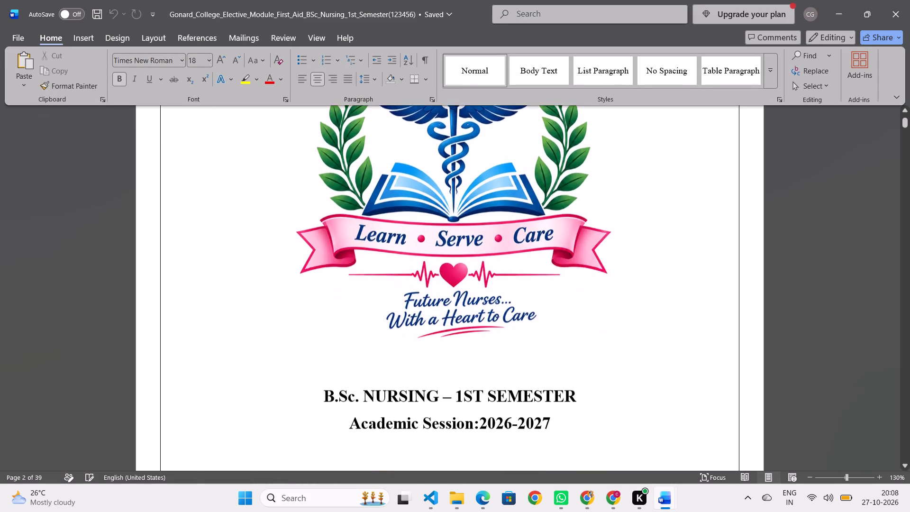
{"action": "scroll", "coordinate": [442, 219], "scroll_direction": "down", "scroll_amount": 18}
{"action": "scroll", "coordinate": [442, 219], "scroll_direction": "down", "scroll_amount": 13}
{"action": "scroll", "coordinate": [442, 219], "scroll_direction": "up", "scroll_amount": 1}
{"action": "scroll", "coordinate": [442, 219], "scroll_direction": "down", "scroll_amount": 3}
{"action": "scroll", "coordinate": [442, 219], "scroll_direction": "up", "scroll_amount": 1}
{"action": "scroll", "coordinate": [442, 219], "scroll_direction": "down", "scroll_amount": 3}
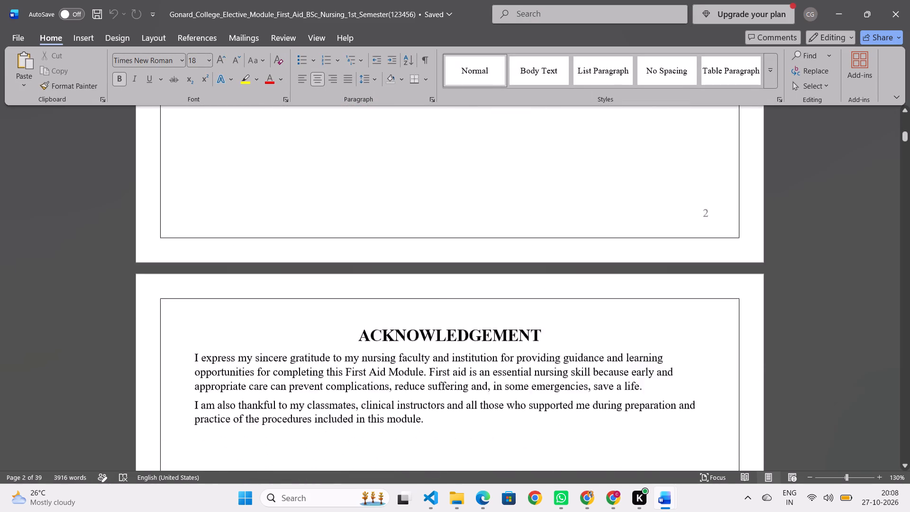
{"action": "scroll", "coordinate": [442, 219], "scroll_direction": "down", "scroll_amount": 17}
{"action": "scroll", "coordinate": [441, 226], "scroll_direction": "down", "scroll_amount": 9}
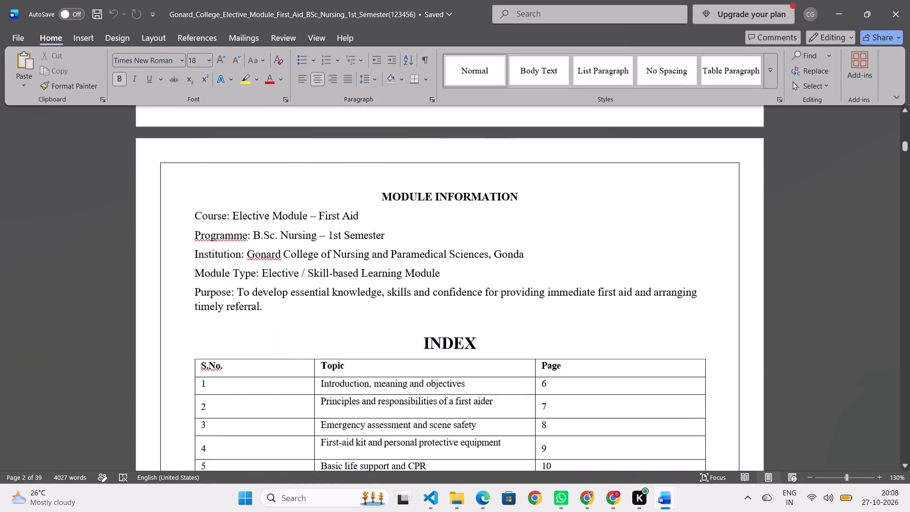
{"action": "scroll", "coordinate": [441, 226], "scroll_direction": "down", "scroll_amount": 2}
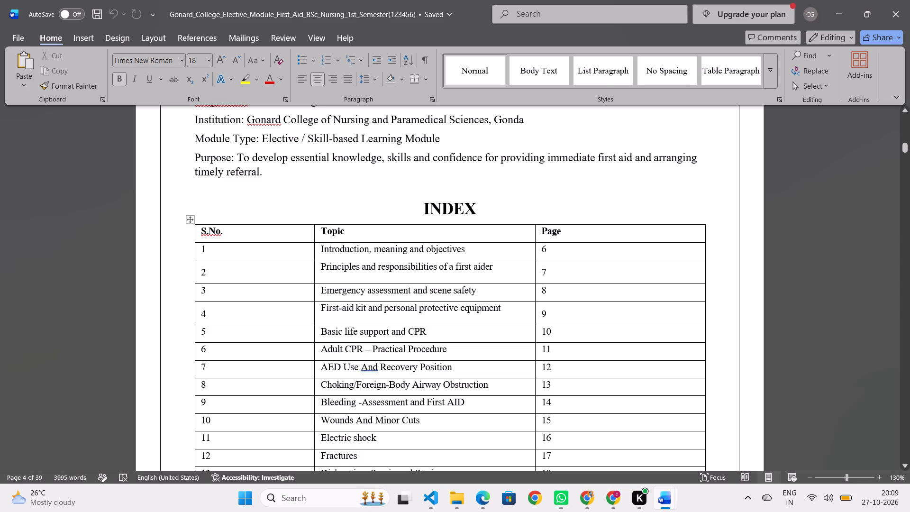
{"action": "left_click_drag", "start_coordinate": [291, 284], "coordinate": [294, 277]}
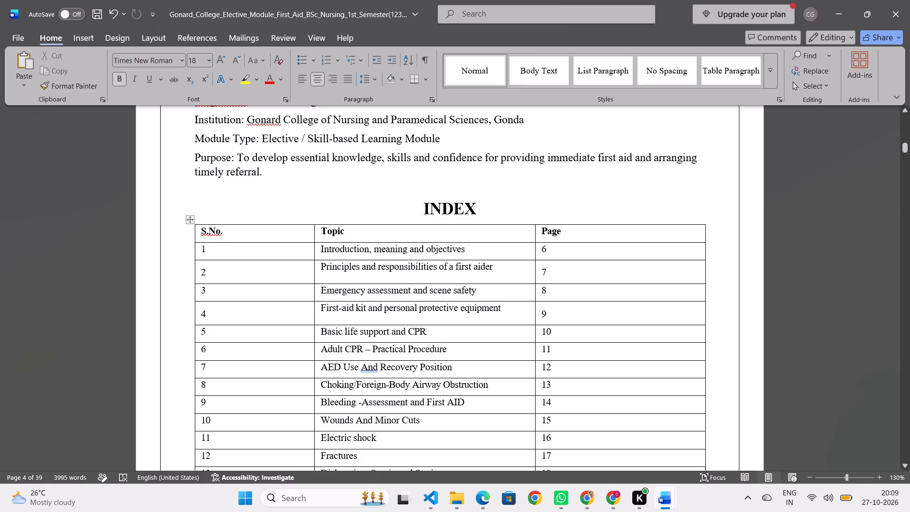
Close the Gonard College module document without saving the changes.
{"action": "left_click", "coordinate": [895, 2]}
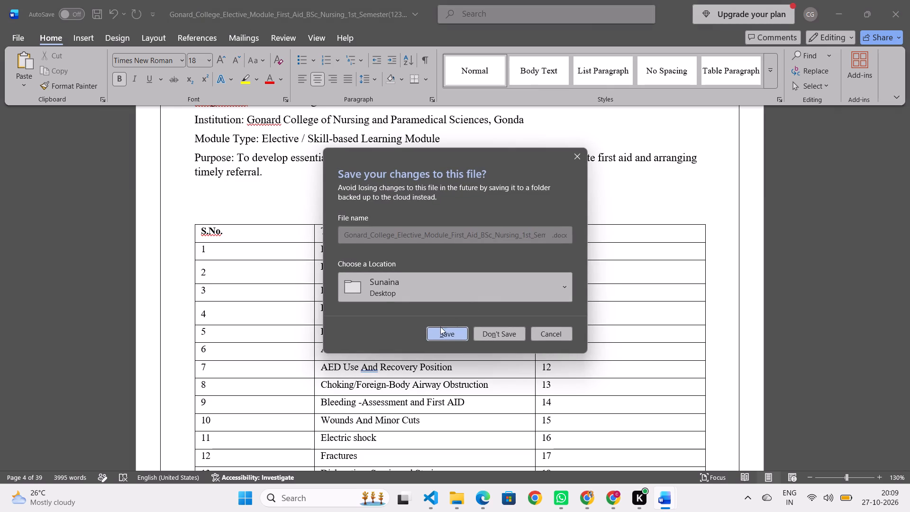
{"action": "left_click", "coordinate": [500, 334]}
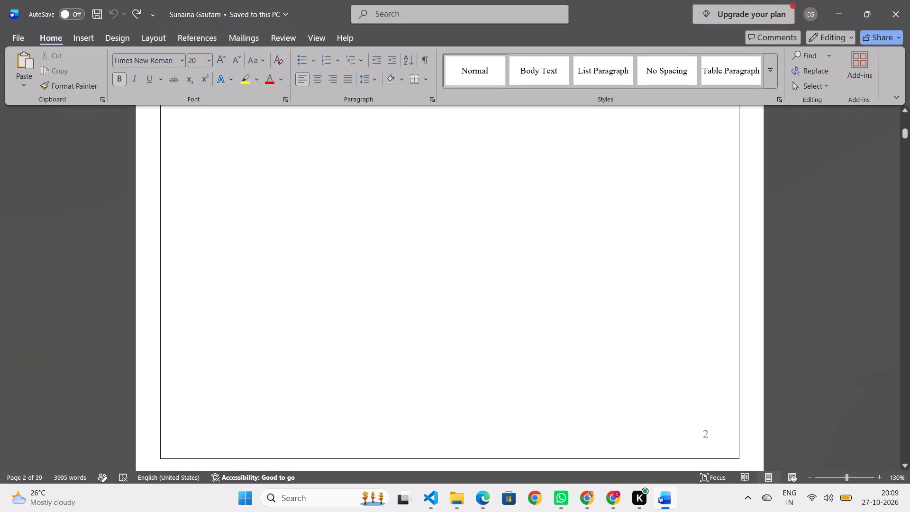
Try to reduce the height of row 1 in the index table of the student-named document by moving its lower border up.
{"action": "scroll", "coordinate": [437, 276], "scroll_direction": "up", "scroll_amount": 17}
{"action": "scroll", "coordinate": [437, 275], "scroll_direction": "down", "scroll_amount": 1}
{"action": "scroll", "coordinate": [437, 275], "scroll_direction": "up", "scroll_amount": 4}
{"action": "scroll", "coordinate": [437, 273], "scroll_direction": "down", "scroll_amount": 17}
{"action": "scroll", "coordinate": [349, 0], "scroll_direction": "down", "scroll_amount": 2}
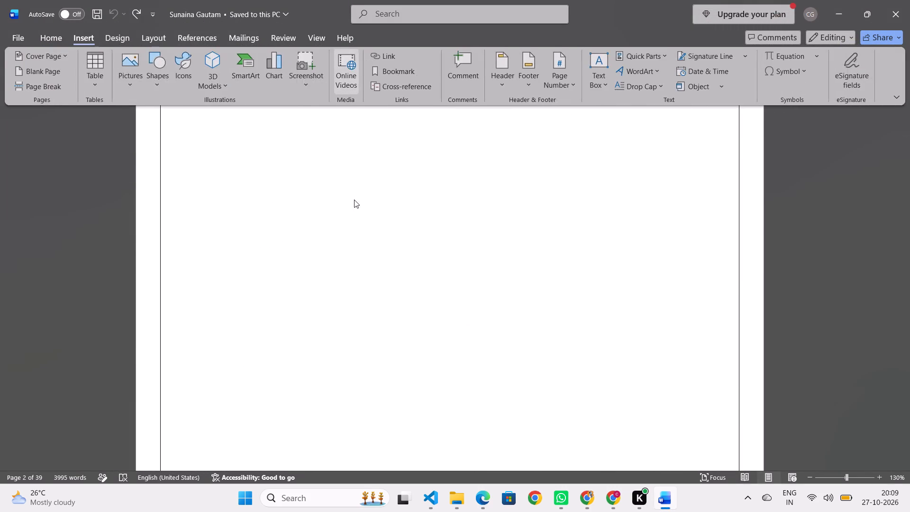
{"action": "scroll", "coordinate": [355, 203], "scroll_direction": "down", "scroll_amount": 14}
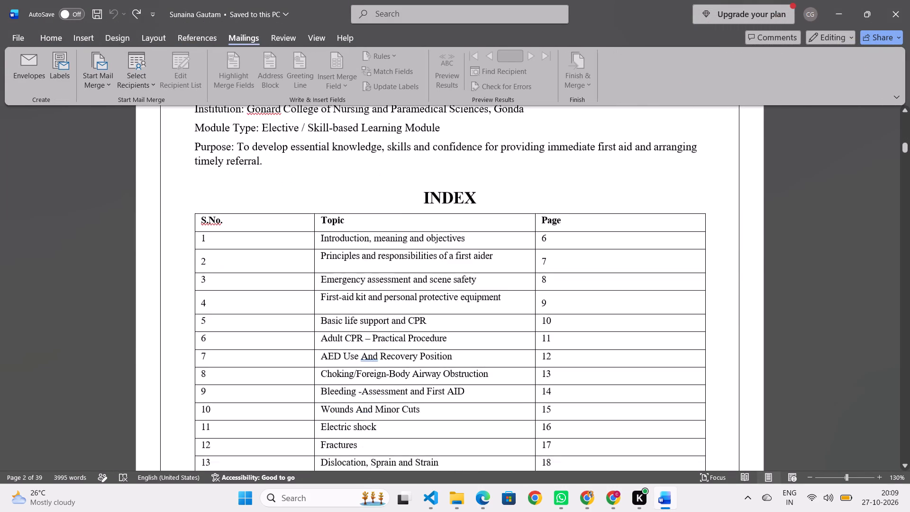
{"action": "left_click", "coordinate": [47, 38]}
{"action": "left_click", "coordinate": [82, 37]}
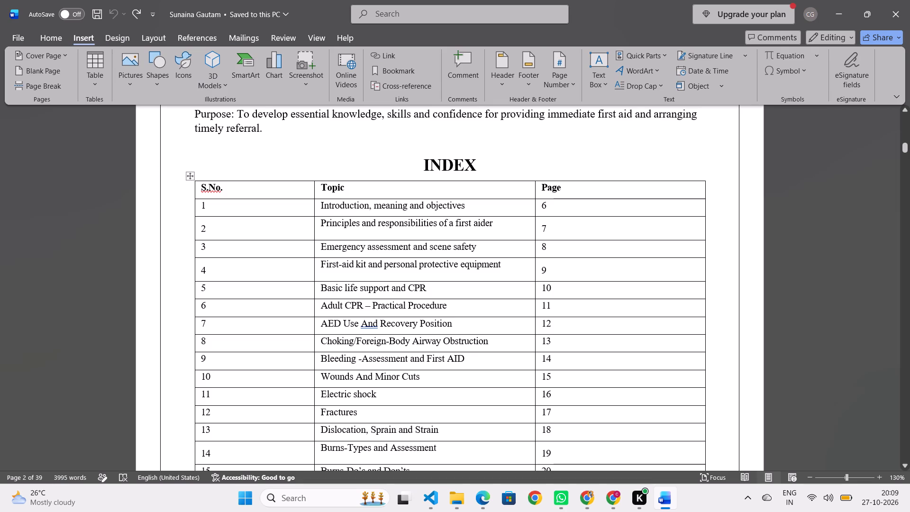
{"action": "scroll", "coordinate": [373, 229], "scroll_direction": "down", "scroll_amount": 3}
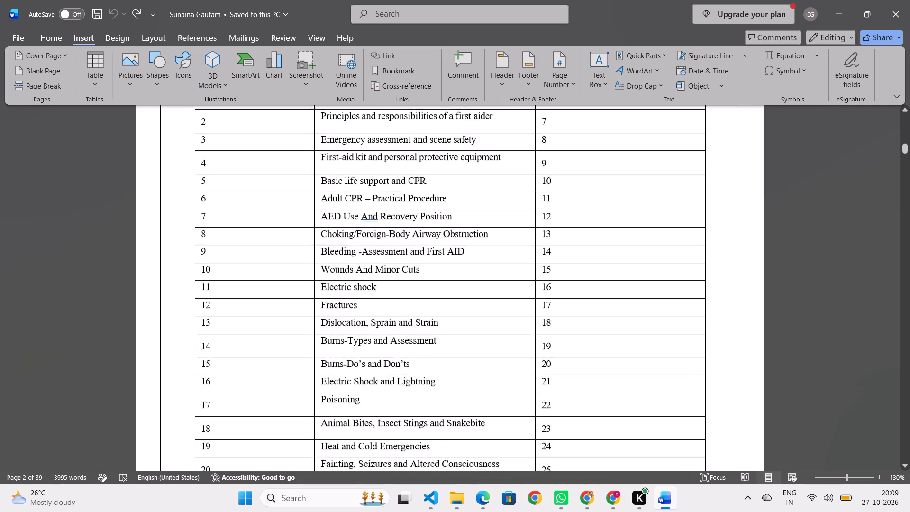
{"action": "scroll", "coordinate": [373, 230], "scroll_direction": "down", "scroll_amount": 1}
{"action": "scroll", "coordinate": [373, 230], "scroll_direction": "up", "scroll_amount": 3}
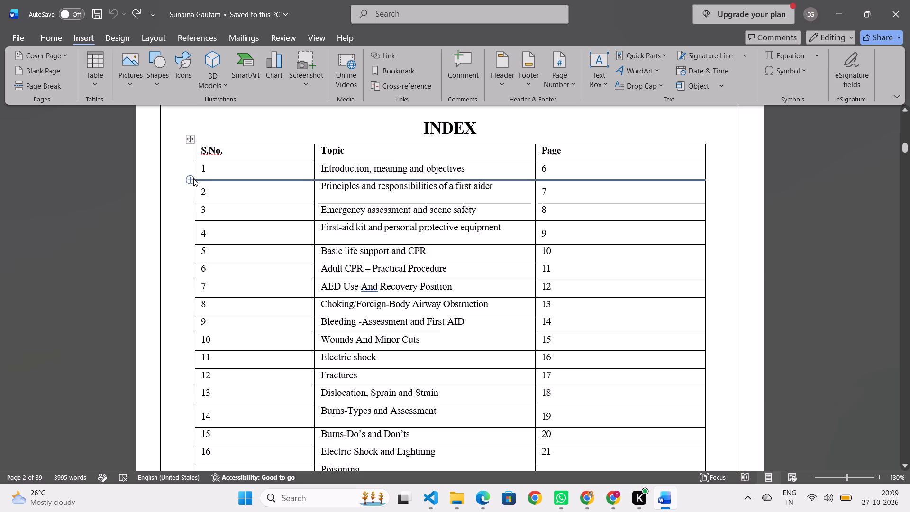
{"action": "left_click_drag", "start_coordinate": [197, 180], "coordinate": [198, 178]}
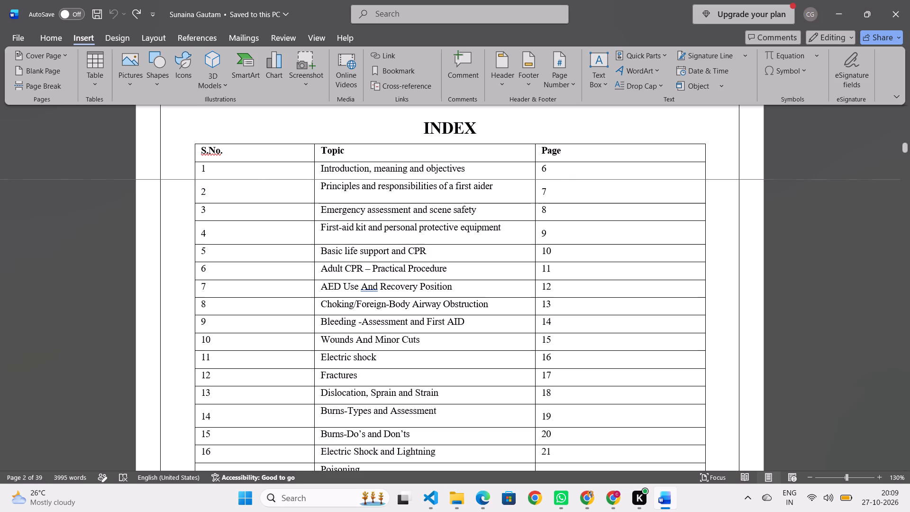
{"action": "left_click_drag", "start_coordinate": [198, 178], "coordinate": [200, 175]}
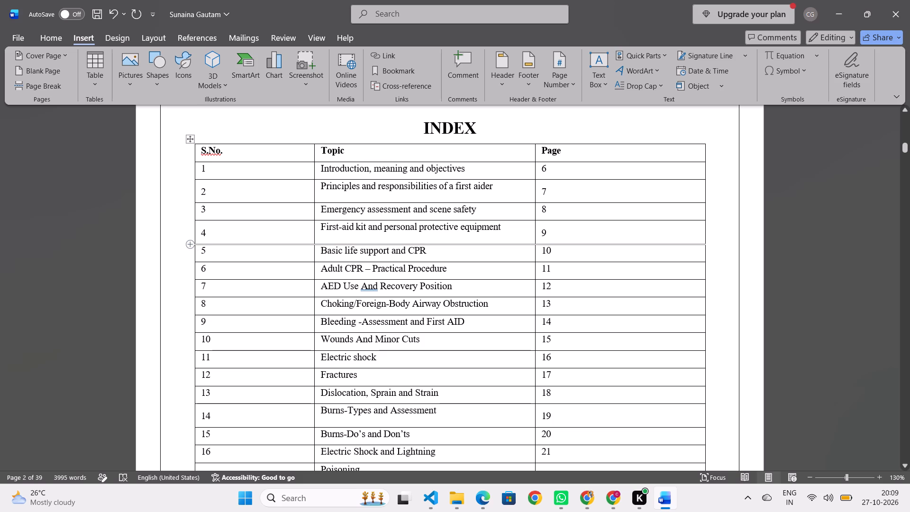
{"action": "left_click", "coordinate": [198, 244]}
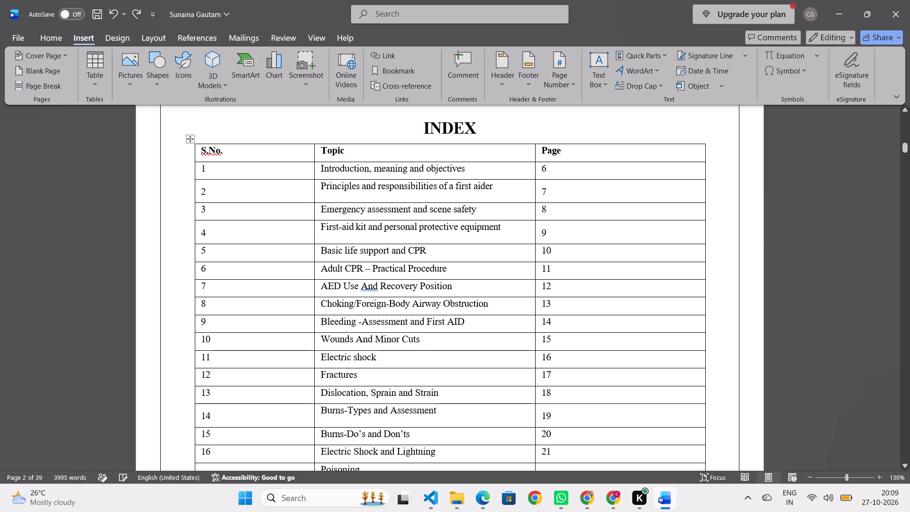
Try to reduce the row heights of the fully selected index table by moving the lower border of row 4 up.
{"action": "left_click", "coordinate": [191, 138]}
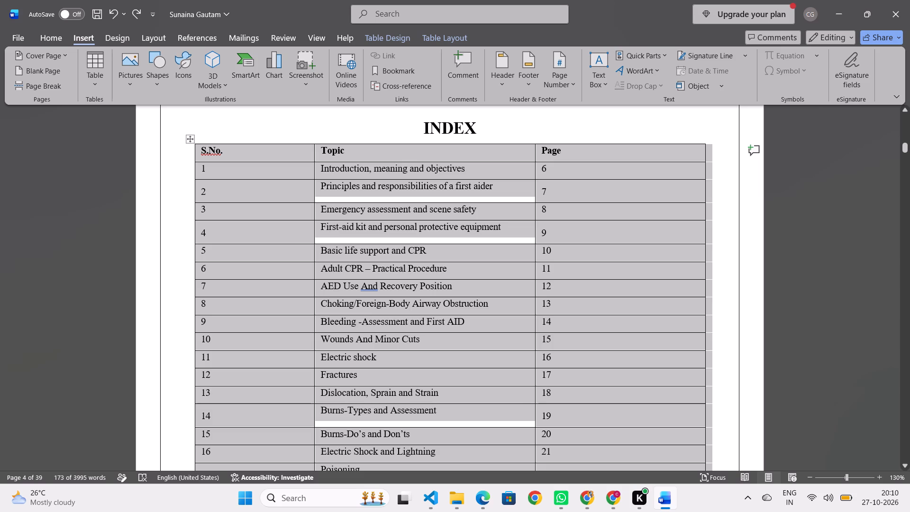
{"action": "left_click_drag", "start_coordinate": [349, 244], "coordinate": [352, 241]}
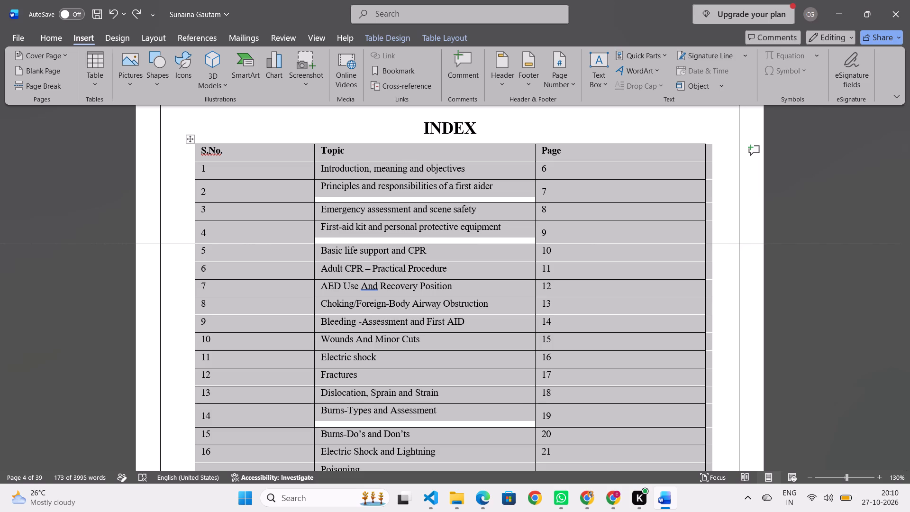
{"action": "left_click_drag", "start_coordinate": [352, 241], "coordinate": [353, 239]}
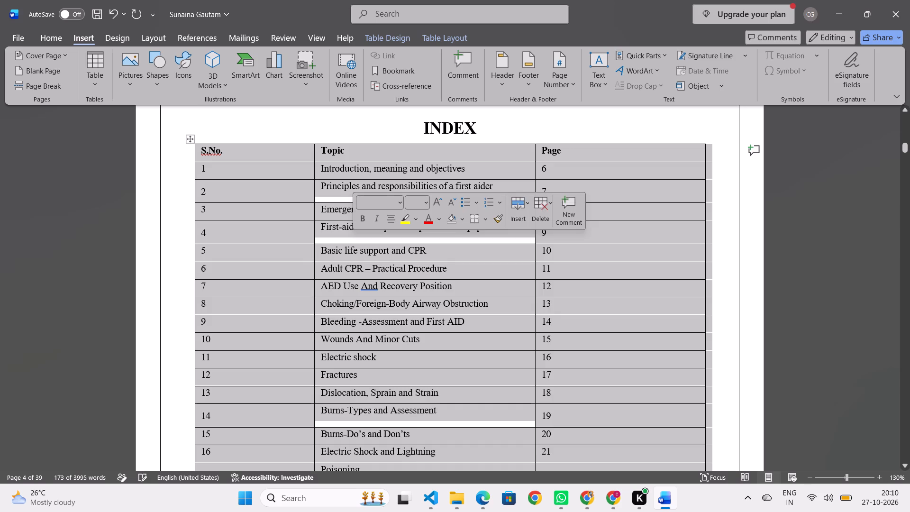
Examine how the index table's rows are distributed across pages 4 and 5.
{"action": "scroll", "coordinate": [368, 315], "scroll_direction": "down", "scroll_amount": 11}
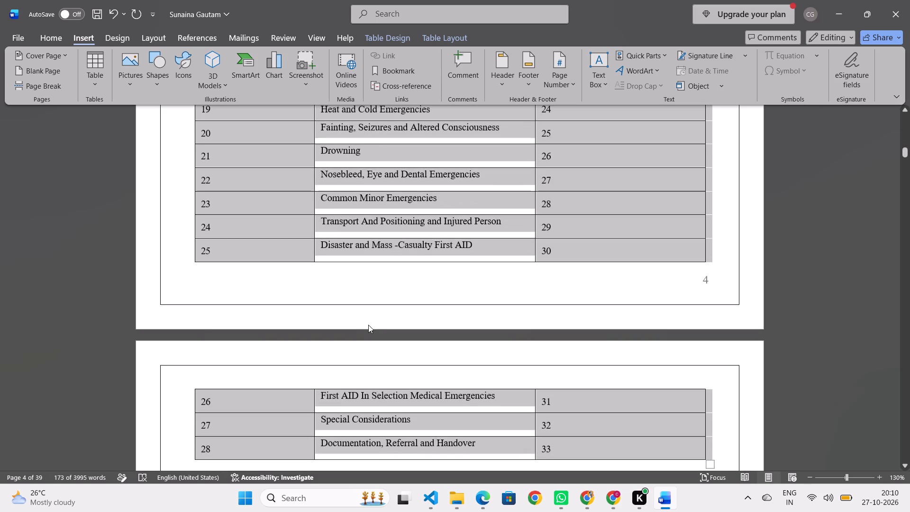
{"action": "scroll", "coordinate": [368, 325], "scroll_direction": "up", "scroll_amount": 1}
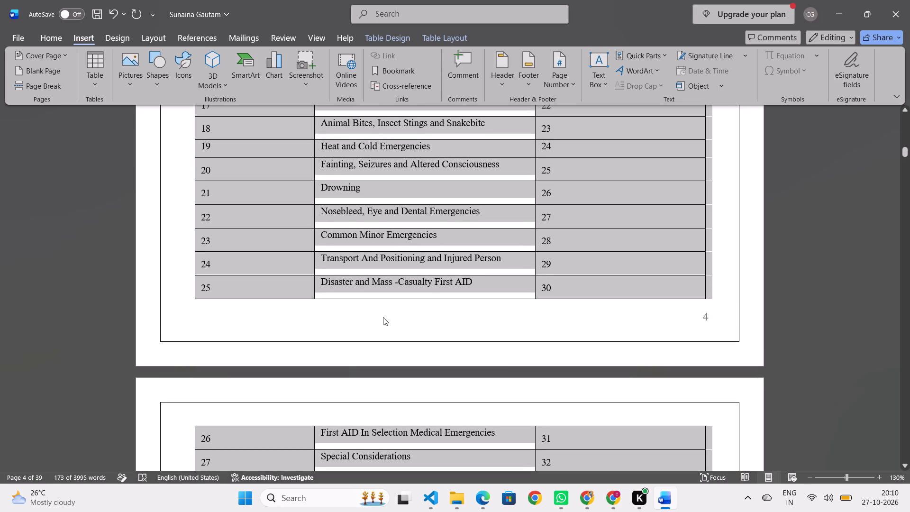
{"action": "scroll", "coordinate": [389, 316], "scroll_direction": "down", "scroll_amount": 4}
{"action": "scroll", "coordinate": [389, 316], "scroll_direction": "up", "scroll_amount": 5}
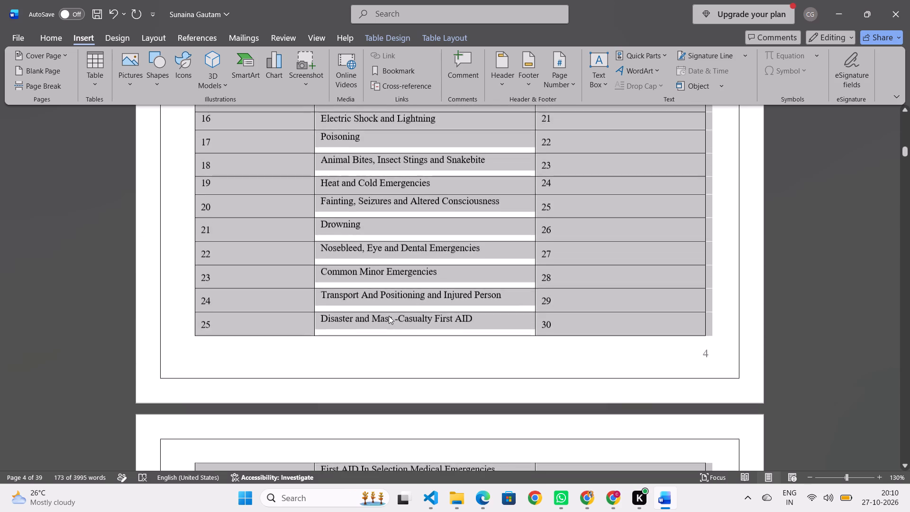
{"action": "scroll", "coordinate": [389, 316], "scroll_direction": "up", "scroll_amount": 5}
{"action": "scroll", "coordinate": [389, 316], "scroll_direction": "down", "scroll_amount": 1}
{"action": "scroll", "coordinate": [389, 316], "scroll_direction": "up", "scroll_amount": 8}
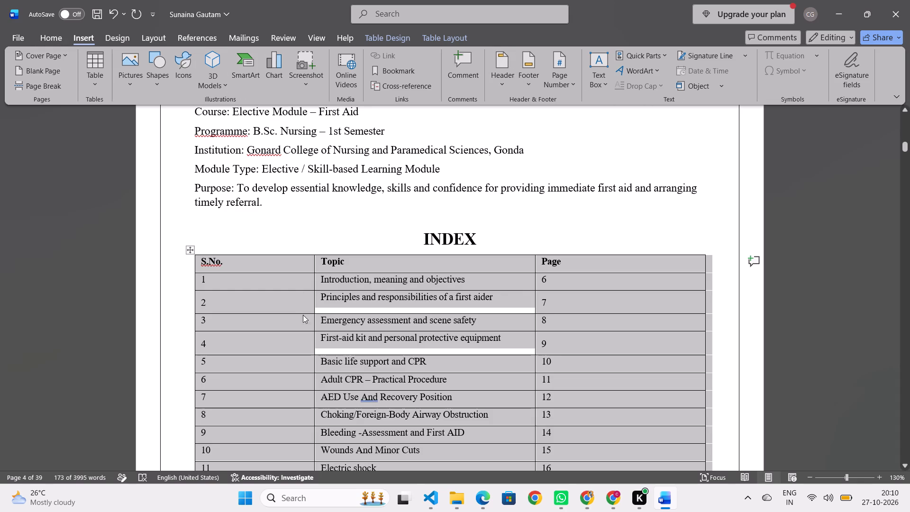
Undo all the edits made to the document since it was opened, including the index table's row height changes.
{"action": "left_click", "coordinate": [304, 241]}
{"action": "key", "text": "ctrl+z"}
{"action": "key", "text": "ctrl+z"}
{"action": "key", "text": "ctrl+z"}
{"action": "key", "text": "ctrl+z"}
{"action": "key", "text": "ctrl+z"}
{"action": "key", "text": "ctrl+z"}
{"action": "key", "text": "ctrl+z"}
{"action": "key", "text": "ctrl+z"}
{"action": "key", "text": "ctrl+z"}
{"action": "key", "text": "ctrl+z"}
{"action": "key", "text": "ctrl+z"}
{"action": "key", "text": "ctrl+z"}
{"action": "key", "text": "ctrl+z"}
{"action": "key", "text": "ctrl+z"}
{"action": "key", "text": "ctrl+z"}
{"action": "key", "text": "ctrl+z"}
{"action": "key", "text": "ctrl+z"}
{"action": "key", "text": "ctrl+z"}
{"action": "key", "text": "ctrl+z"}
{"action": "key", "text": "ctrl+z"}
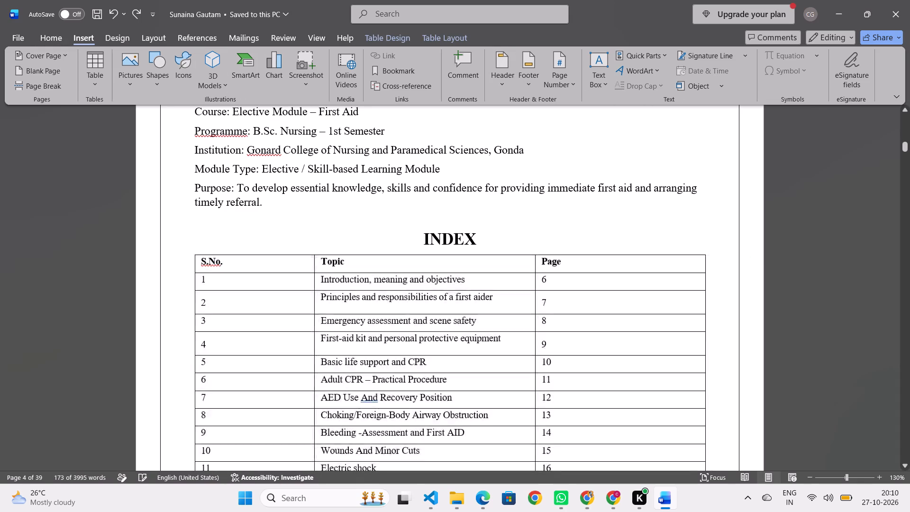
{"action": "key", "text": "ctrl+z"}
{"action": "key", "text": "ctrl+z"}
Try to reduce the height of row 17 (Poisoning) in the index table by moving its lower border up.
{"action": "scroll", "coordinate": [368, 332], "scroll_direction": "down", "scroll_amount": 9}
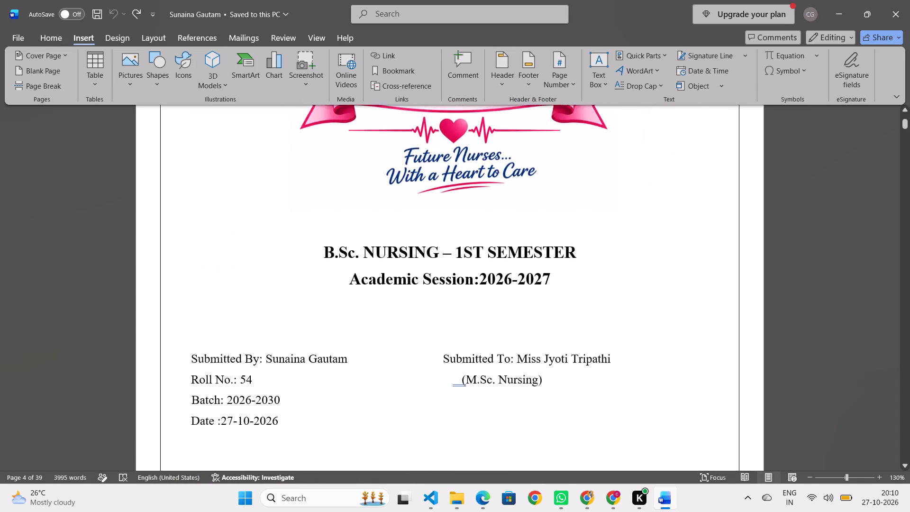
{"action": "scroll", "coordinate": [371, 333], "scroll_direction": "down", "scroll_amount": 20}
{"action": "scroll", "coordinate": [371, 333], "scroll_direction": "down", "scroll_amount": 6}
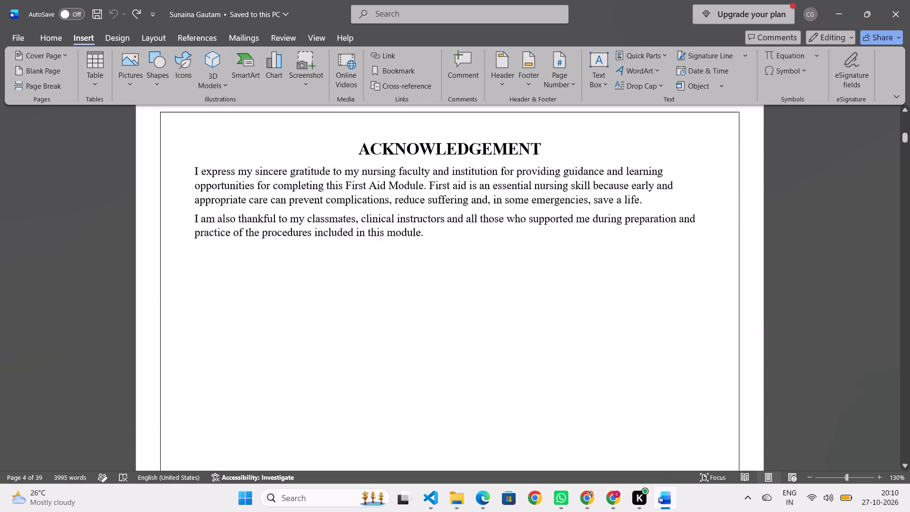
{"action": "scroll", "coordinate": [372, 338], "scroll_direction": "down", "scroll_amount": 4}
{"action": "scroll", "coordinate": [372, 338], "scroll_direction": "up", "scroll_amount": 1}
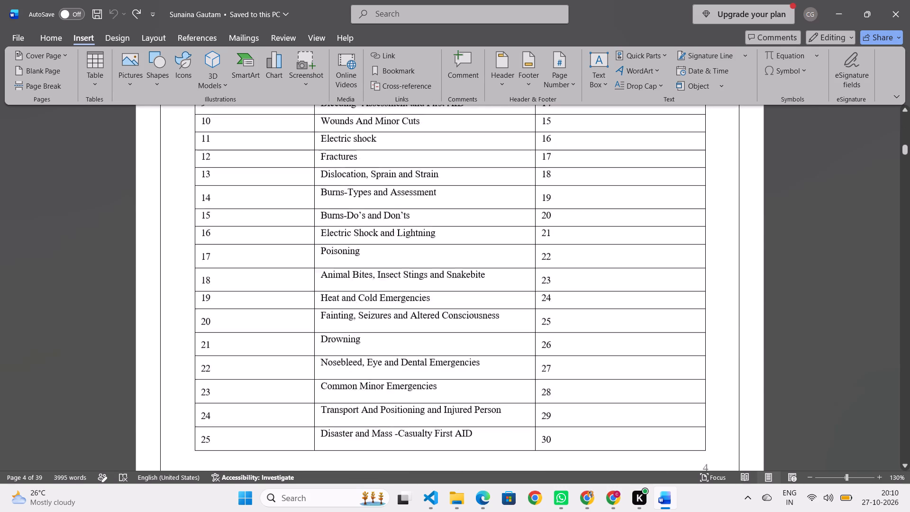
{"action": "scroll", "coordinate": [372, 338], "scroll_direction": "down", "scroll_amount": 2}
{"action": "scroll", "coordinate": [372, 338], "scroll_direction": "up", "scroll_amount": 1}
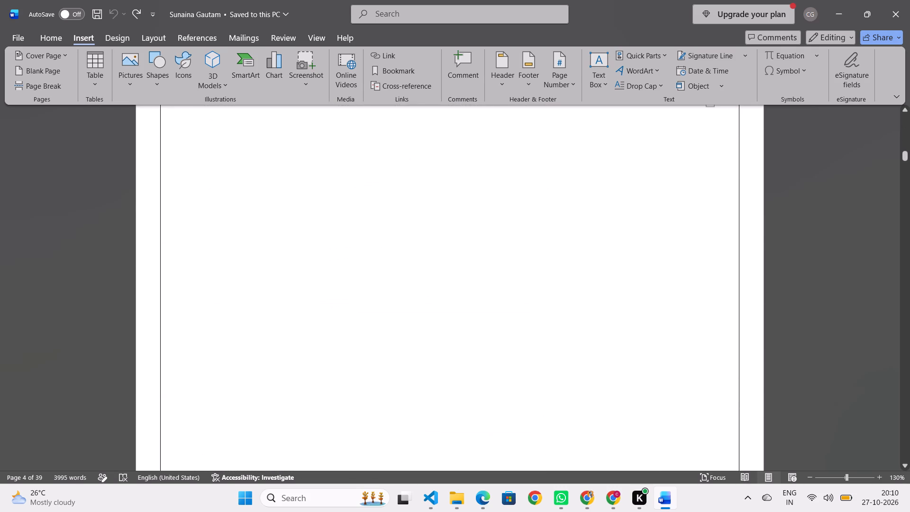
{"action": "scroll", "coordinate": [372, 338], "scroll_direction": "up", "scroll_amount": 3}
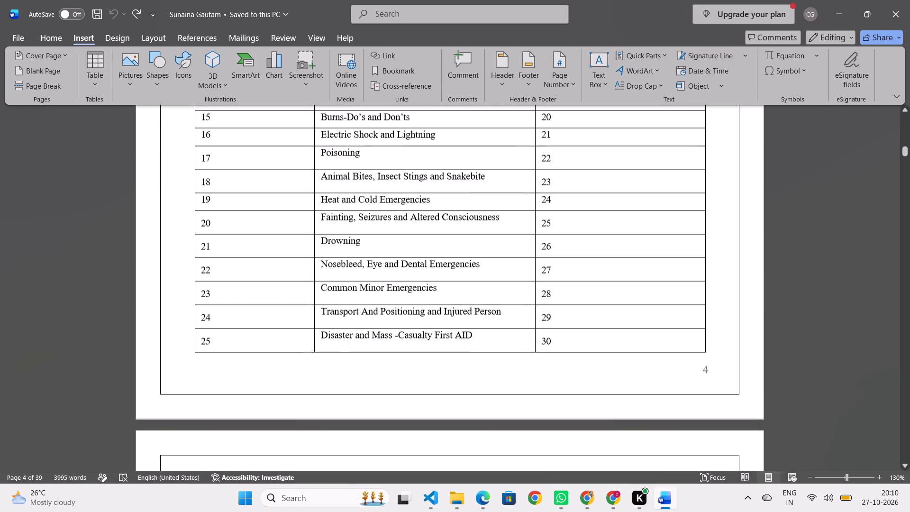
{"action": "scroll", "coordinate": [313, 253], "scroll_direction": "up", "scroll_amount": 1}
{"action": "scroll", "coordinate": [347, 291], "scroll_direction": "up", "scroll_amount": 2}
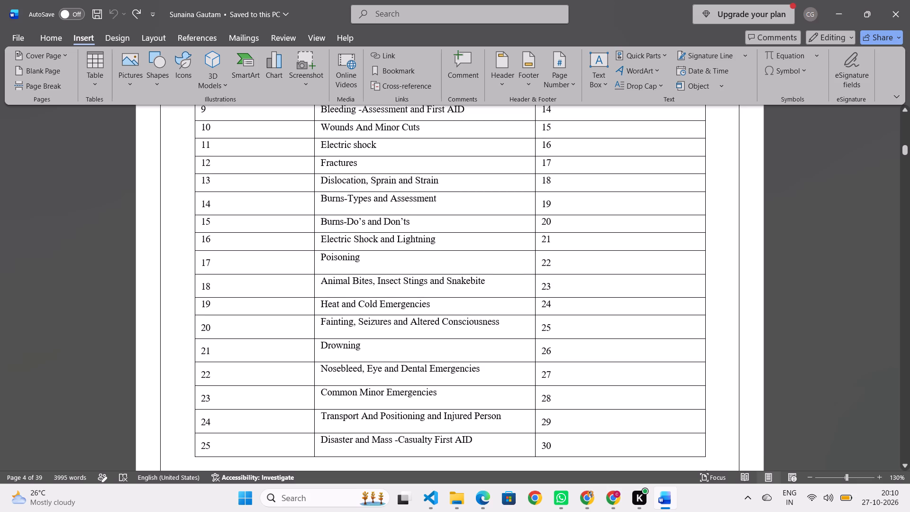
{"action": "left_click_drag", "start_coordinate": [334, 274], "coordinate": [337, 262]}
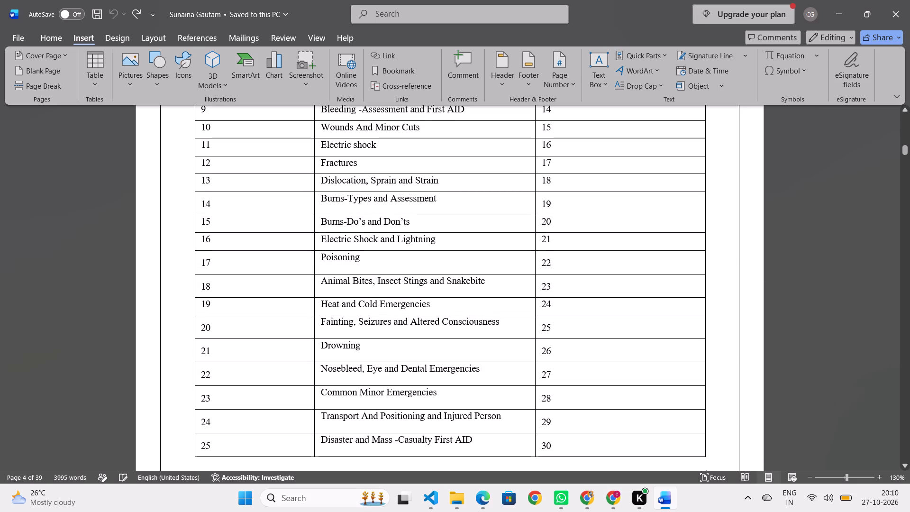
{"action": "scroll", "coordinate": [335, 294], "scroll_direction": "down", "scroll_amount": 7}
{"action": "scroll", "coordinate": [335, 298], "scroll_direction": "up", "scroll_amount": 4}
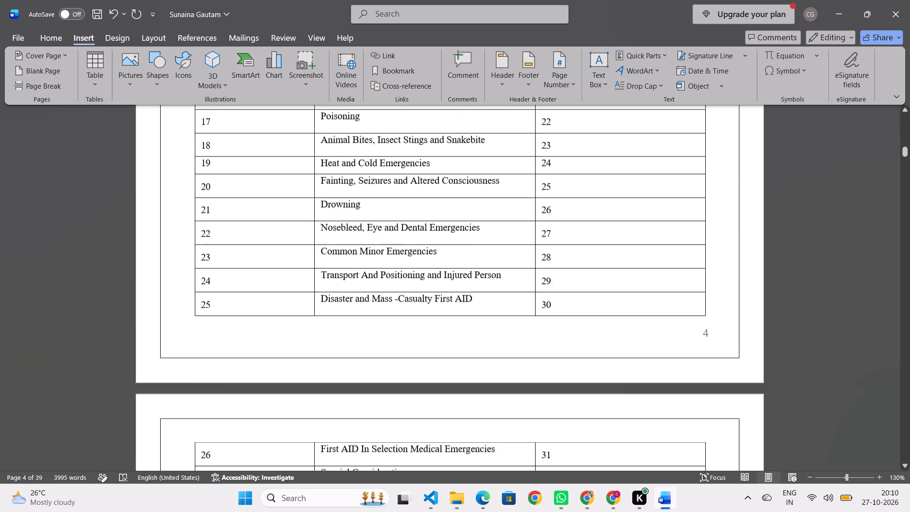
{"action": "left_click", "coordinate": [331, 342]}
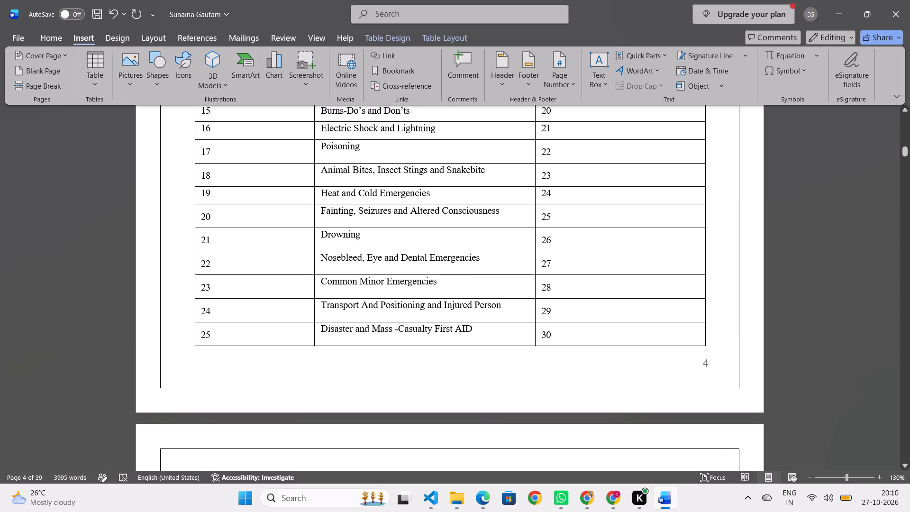
Set the font size of the entire index table, from the header row through row 28, to 7.5.
{"action": "scroll", "coordinate": [458, 309], "scroll_direction": "up", "scroll_amount": 10}
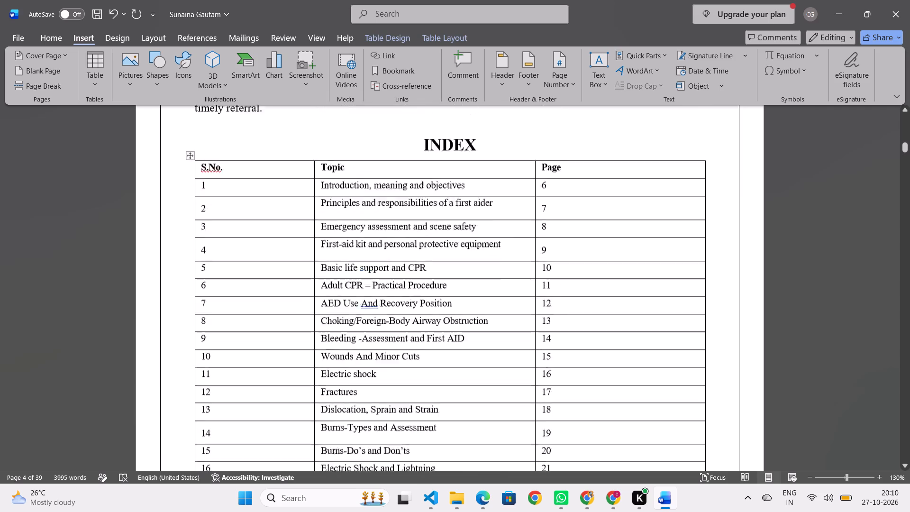
{"action": "scroll", "coordinate": [458, 309], "scroll_direction": "up", "scroll_amount": 1}
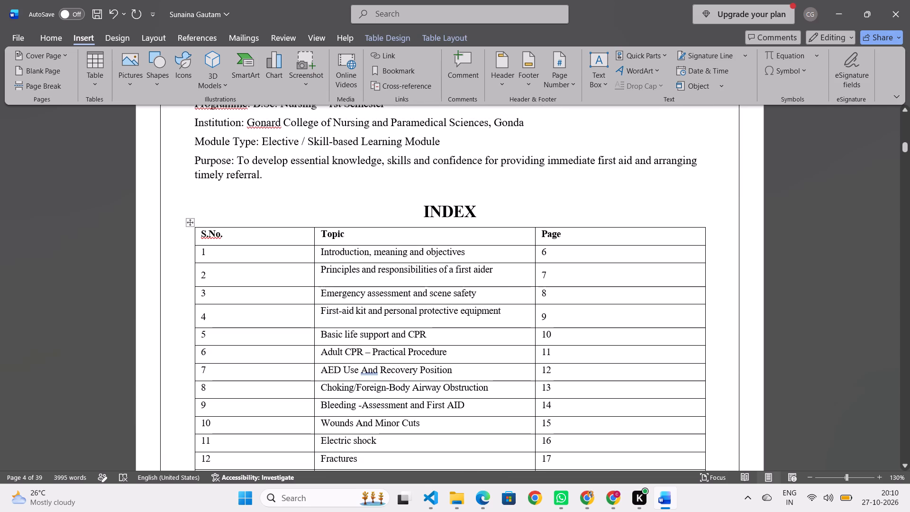
{"action": "left_click_drag", "start_coordinate": [192, 231], "coordinate": [500, 370]}
{"action": "scroll", "coordinate": [334, 404], "scroll_direction": "down", "scroll_amount": 4}
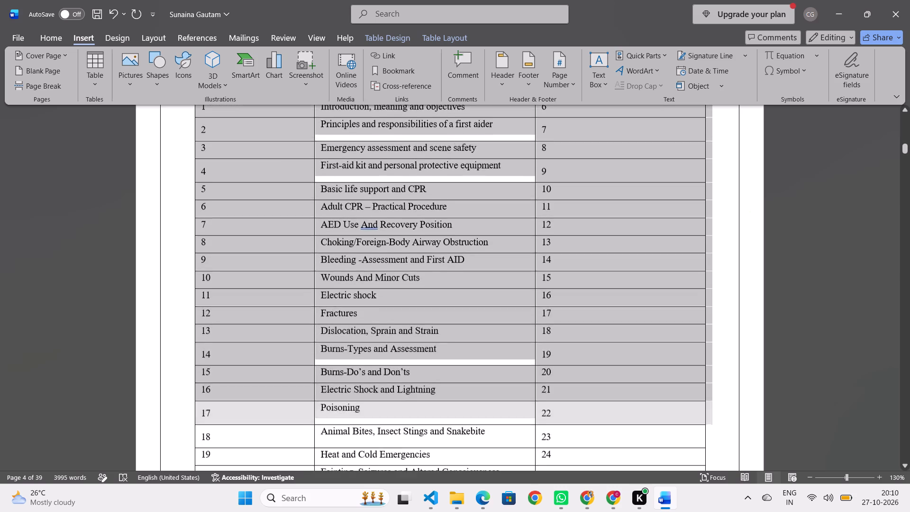
{"action": "left_click_drag", "start_coordinate": [500, 370], "coordinate": [699, 384]}
{"action": "scroll", "coordinate": [506, 368], "scroll_direction": "down", "scroll_amount": 9}
{"action": "scroll", "coordinate": [701, 376], "scroll_direction": "down", "scroll_amount": 2}
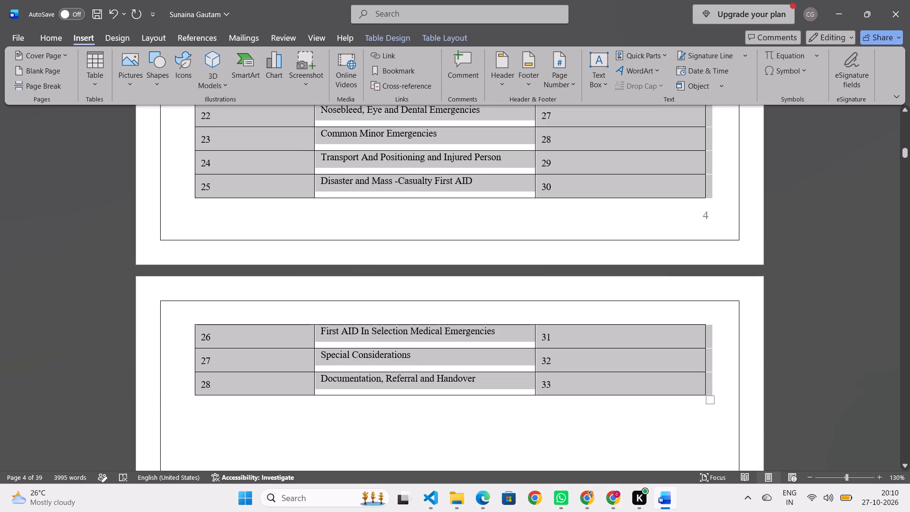
{"action": "left_click_drag", "start_coordinate": [699, 384], "coordinate": [699, 385]}
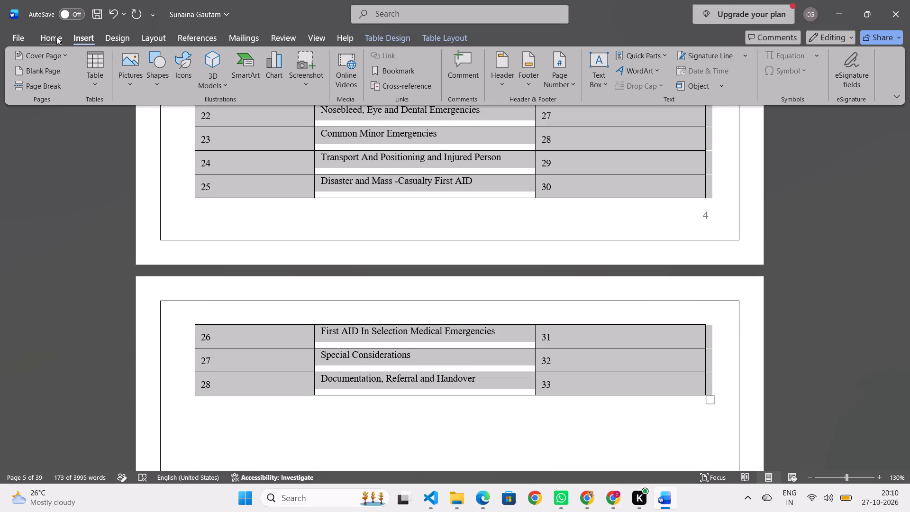
{"action": "left_click", "coordinate": [56, 37]}
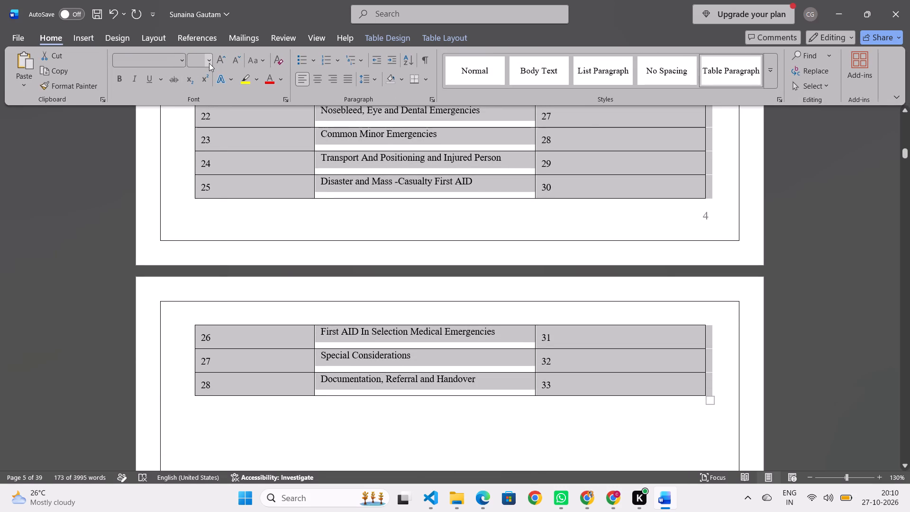
{"action": "left_click", "coordinate": [209, 63]}
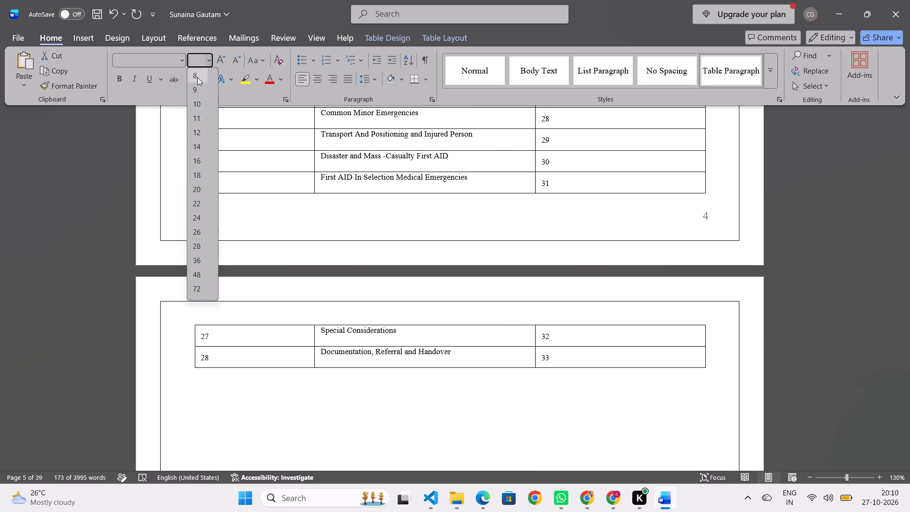
{"action": "left_click", "coordinate": [196, 60]}
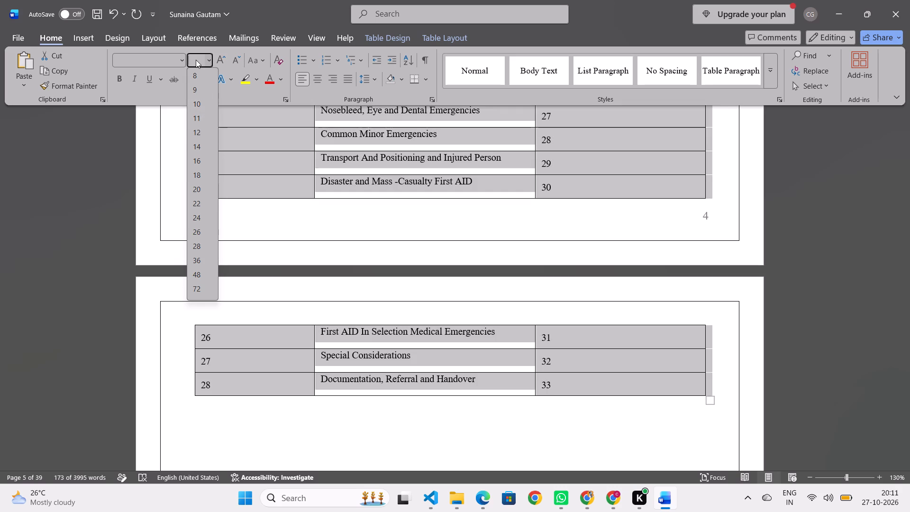
{"action": "type", "text": "7.5"}
{"action": "key", "text": "Return"}
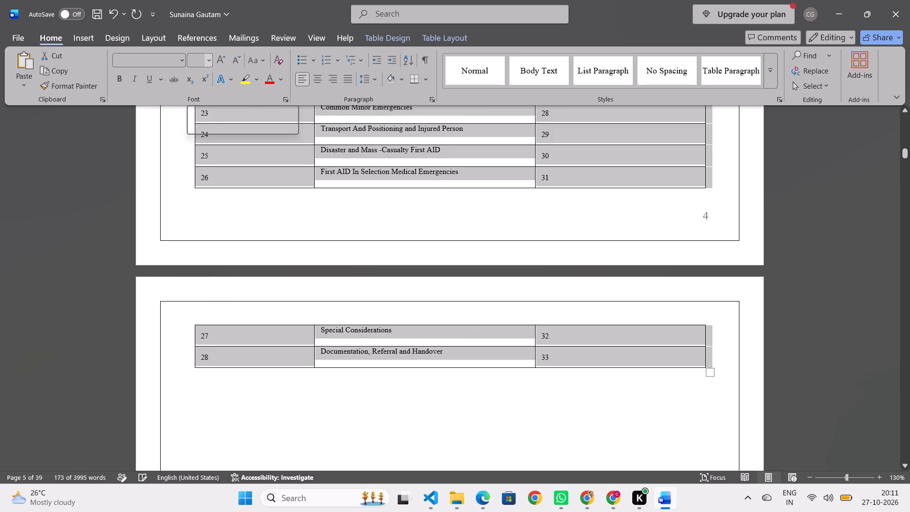
Delete the blank line between the Purpose paragraph and the INDEX heading.
{"action": "scroll", "coordinate": [337, 207], "scroll_direction": "up", "scroll_amount": 8}
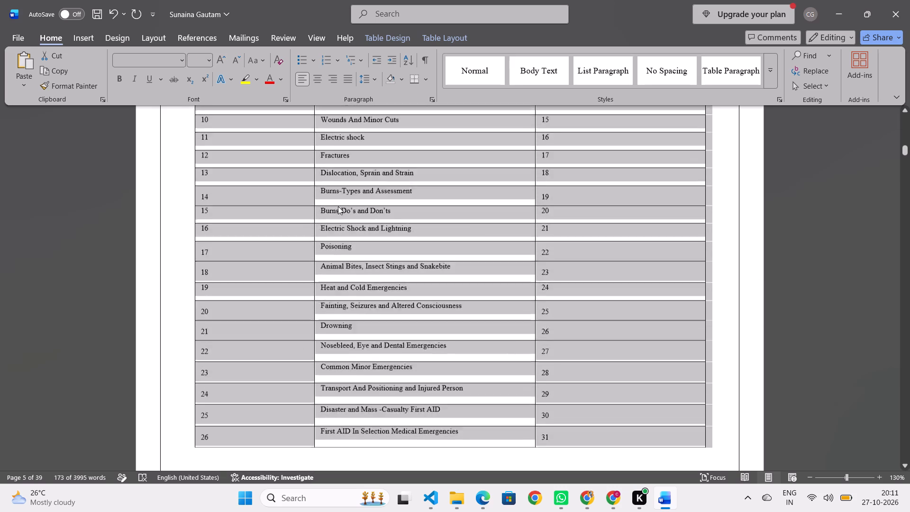
{"action": "scroll", "coordinate": [338, 206], "scroll_direction": "up", "scroll_amount": 6}
{"action": "scroll", "coordinate": [338, 206], "scroll_direction": "down", "scroll_amount": 1}
{"action": "scroll", "coordinate": [338, 206], "scroll_direction": "up", "scroll_amount": 3}
{"action": "left_click", "coordinate": [342, 229]}
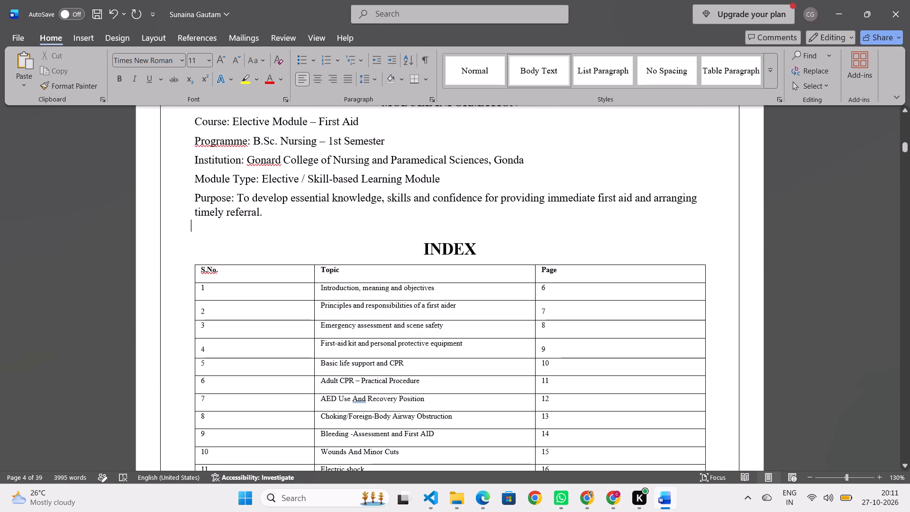
{"action": "scroll", "coordinate": [358, 238], "scroll_direction": "down", "scroll_amount": 3}
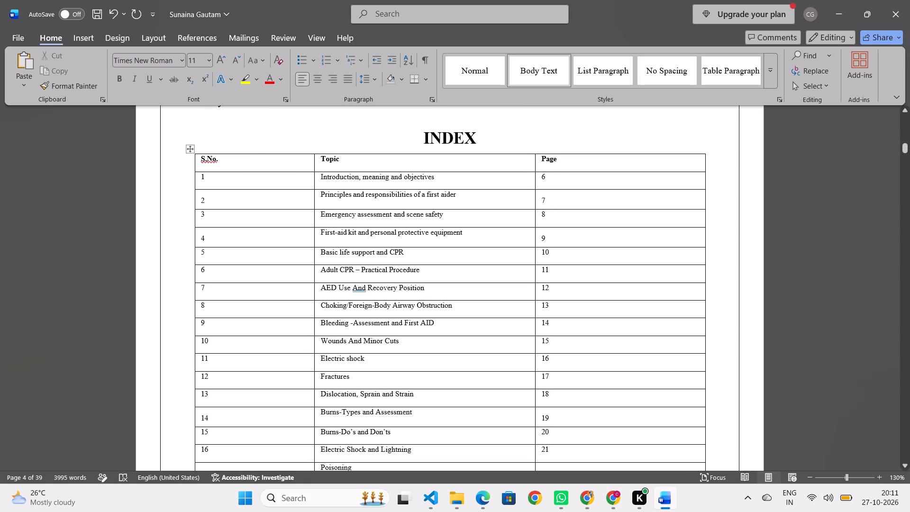
{"action": "scroll", "coordinate": [256, 147], "scroll_direction": "up", "scroll_amount": 2}
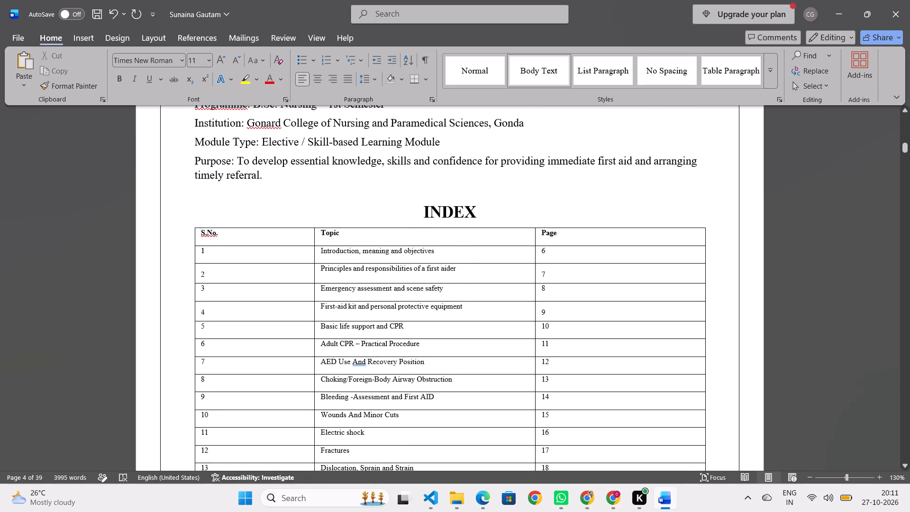
{"action": "key", "text": "BackSpace"}
Check how the index table fits on page 4 and which rows run over to page 5.
{"action": "scroll", "coordinate": [276, 174], "scroll_direction": "down", "scroll_amount": 12}
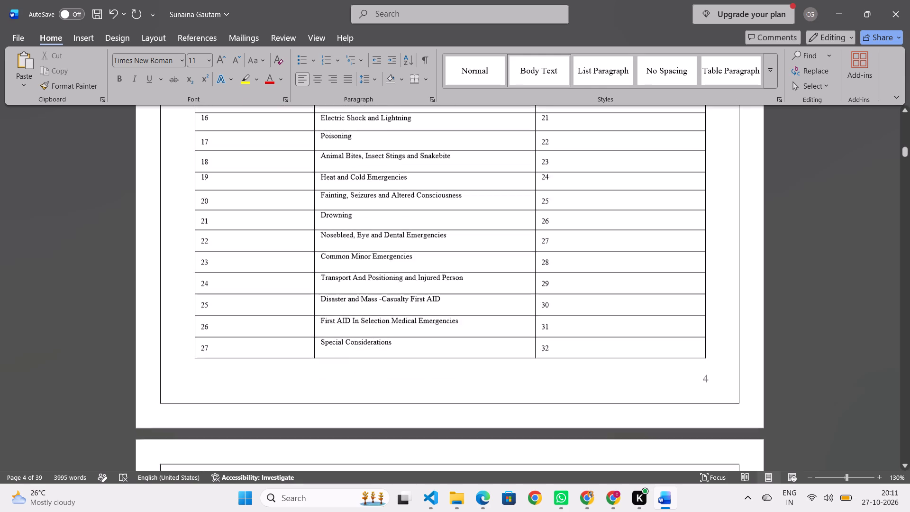
{"action": "scroll", "coordinate": [282, 186], "scroll_direction": "down", "scroll_amount": 6}
{"action": "scroll", "coordinate": [282, 186], "scroll_direction": "up", "scroll_amount": 16}
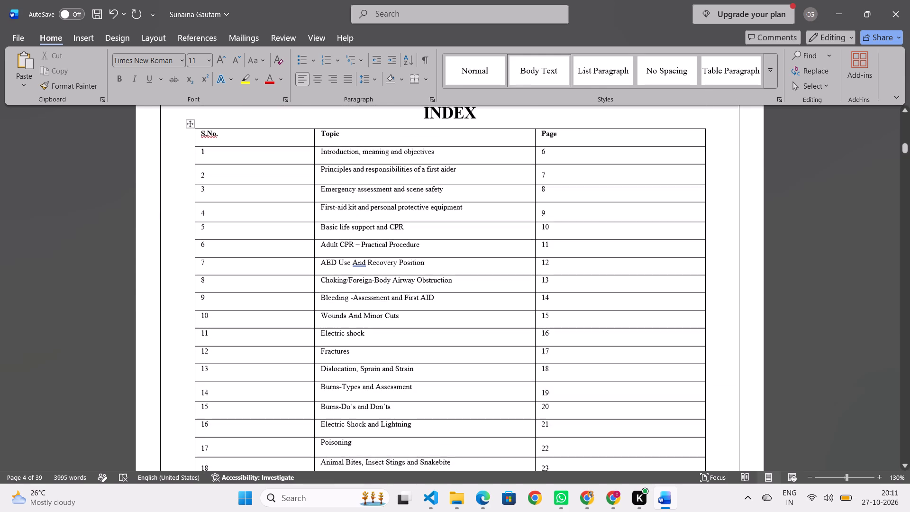
{"action": "scroll", "coordinate": [282, 186], "scroll_direction": "up", "scroll_amount": 2}
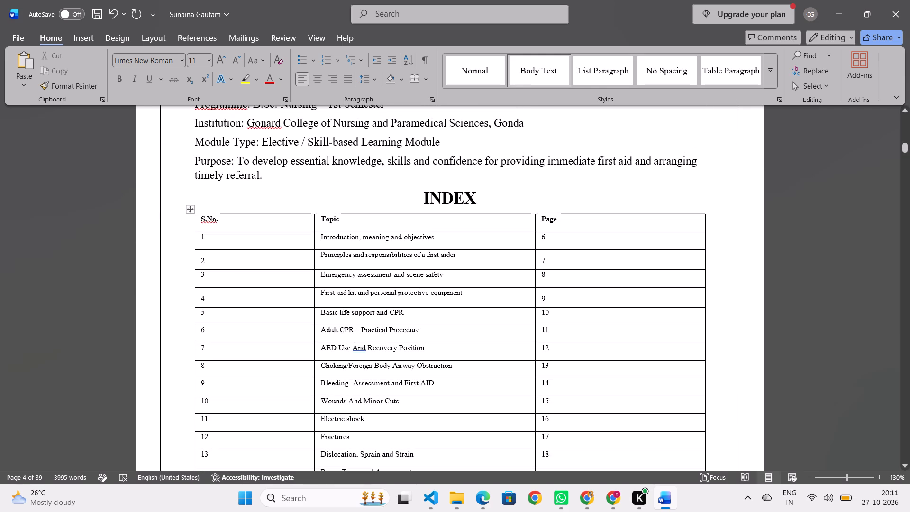
{"action": "scroll", "coordinate": [375, 309], "scroll_direction": "down", "scroll_amount": 9}
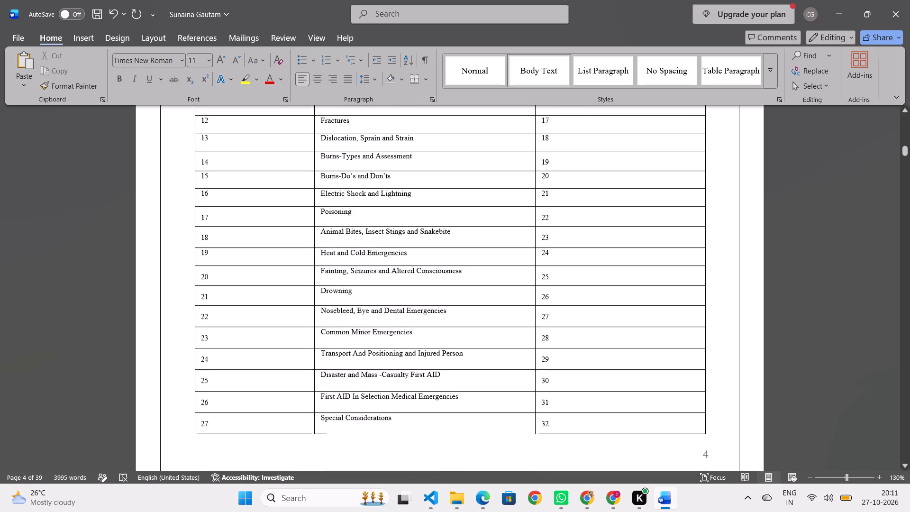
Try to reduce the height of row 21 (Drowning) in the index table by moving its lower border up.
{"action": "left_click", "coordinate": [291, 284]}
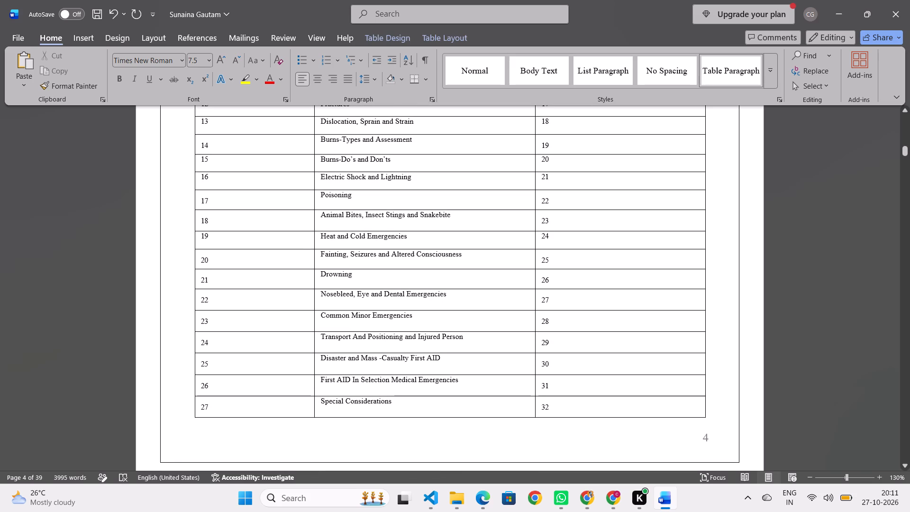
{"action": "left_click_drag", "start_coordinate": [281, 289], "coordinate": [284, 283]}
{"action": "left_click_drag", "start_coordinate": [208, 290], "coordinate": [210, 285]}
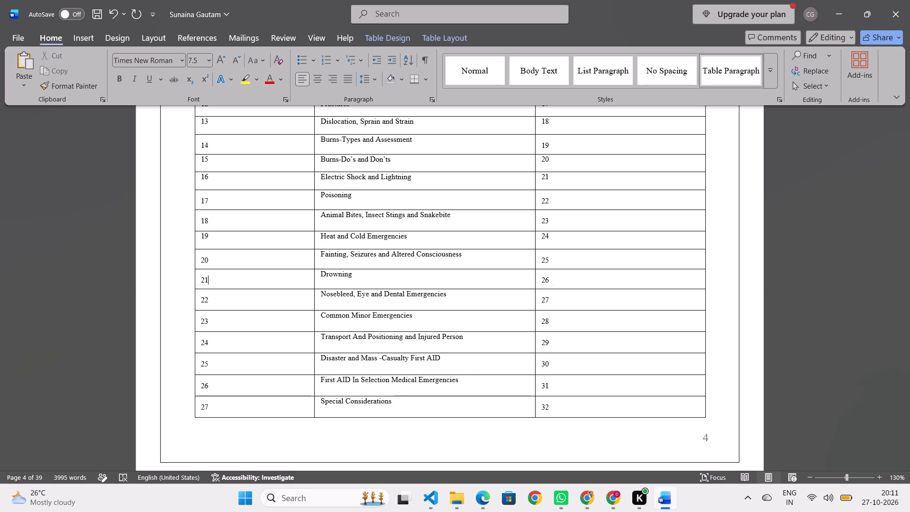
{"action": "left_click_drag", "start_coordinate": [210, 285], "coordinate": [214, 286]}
Check where the index table breaks across pages 4 and 5, and review the Acknowledgement page before it.
{"action": "scroll", "coordinate": [562, 376], "scroll_direction": "down", "scroll_amount": 6}
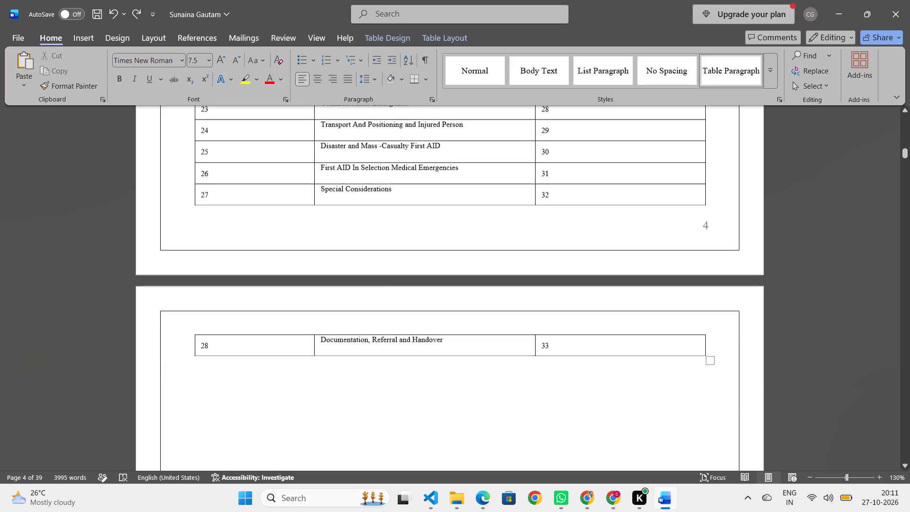
{"action": "scroll", "coordinate": [559, 373], "scroll_direction": "up", "scroll_amount": 18}
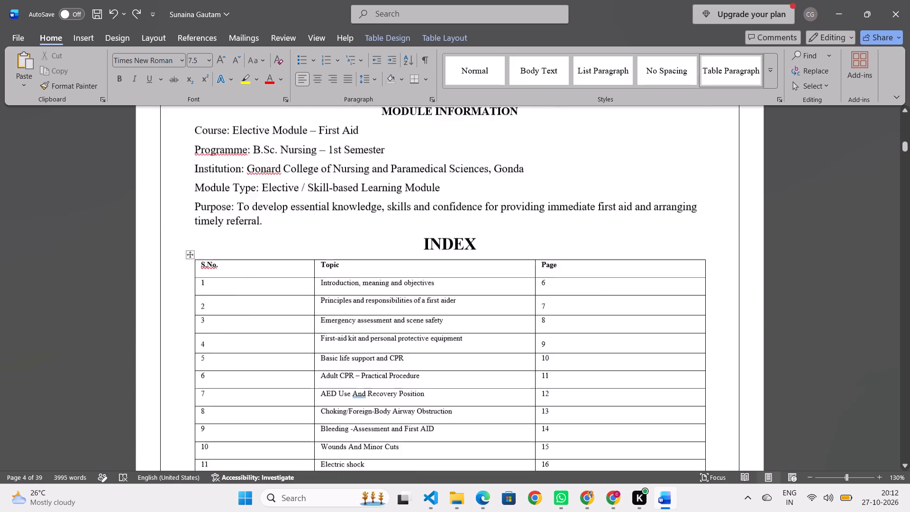
{"action": "scroll", "coordinate": [559, 370], "scroll_direction": "up", "scroll_amount": 3}
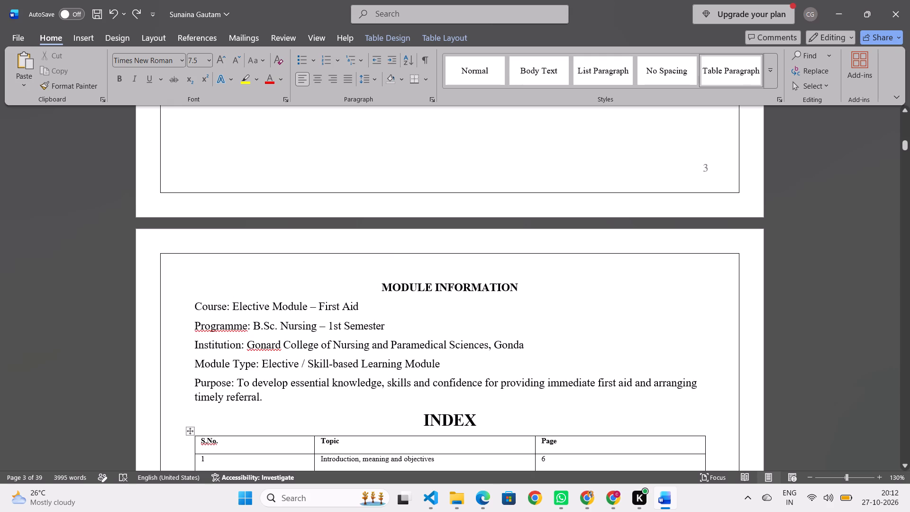
{"action": "scroll", "coordinate": [421, 314], "scroll_direction": "down", "scroll_amount": 1}
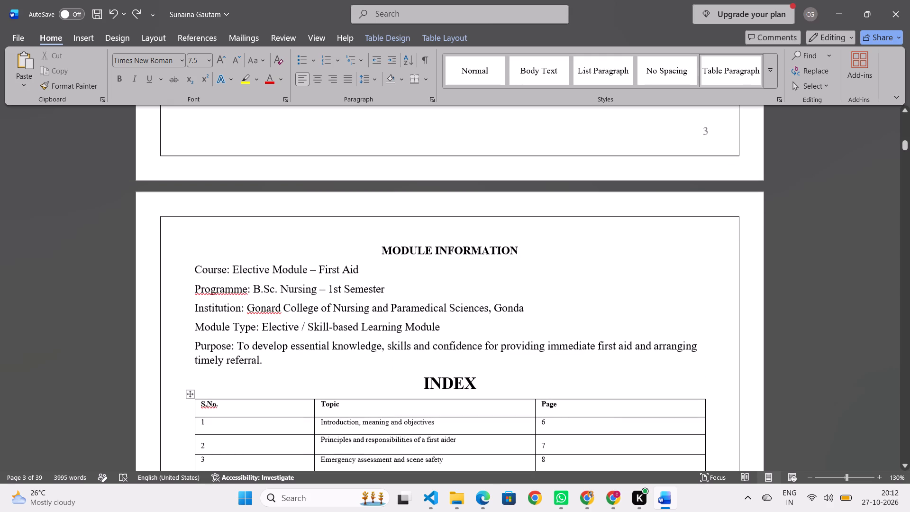
{"action": "scroll", "coordinate": [279, 364], "scroll_direction": "up", "scroll_amount": 9}
{"action": "scroll", "coordinate": [279, 364], "scroll_direction": "down", "scroll_amount": 1}
{"action": "scroll", "coordinate": [279, 364], "scroll_direction": "up", "scroll_amount": 17}
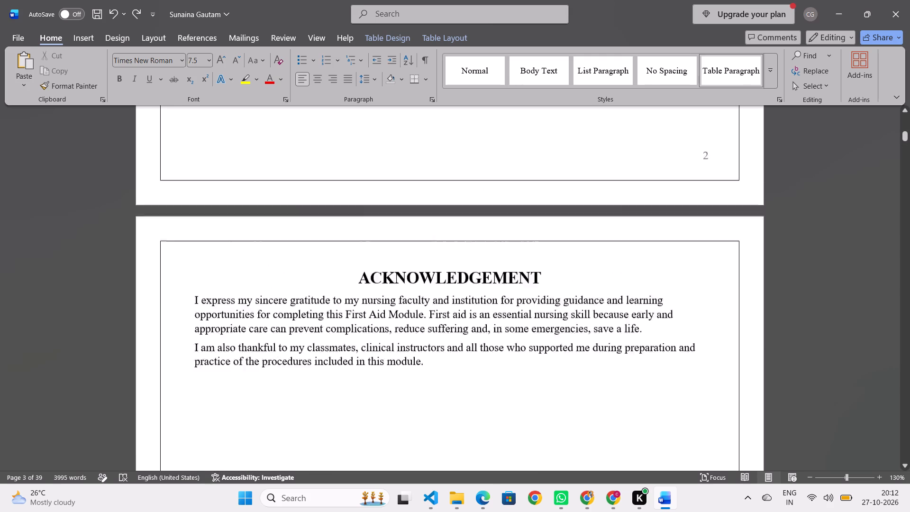
{"action": "scroll", "coordinate": [279, 364], "scroll_direction": "down", "scroll_amount": 4}
{"action": "left_click", "coordinate": [319, 274]}
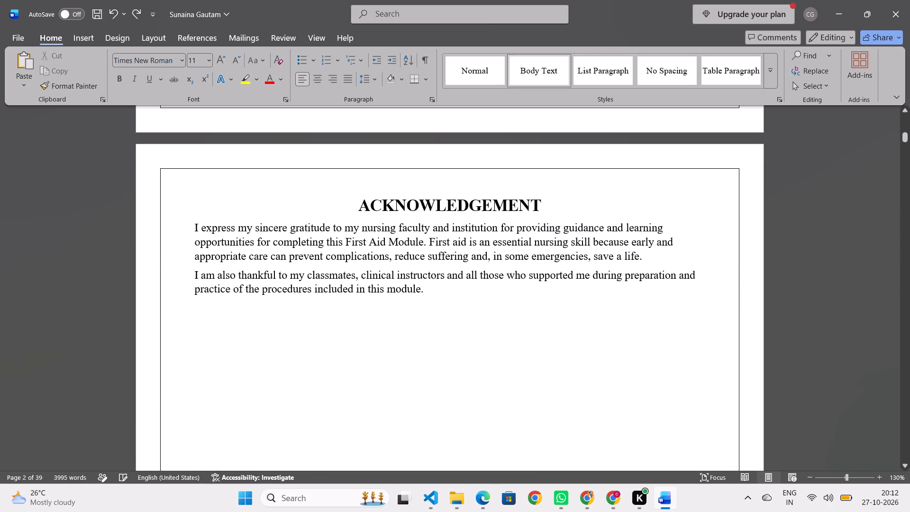
{"action": "left_click", "coordinate": [330, 244]}
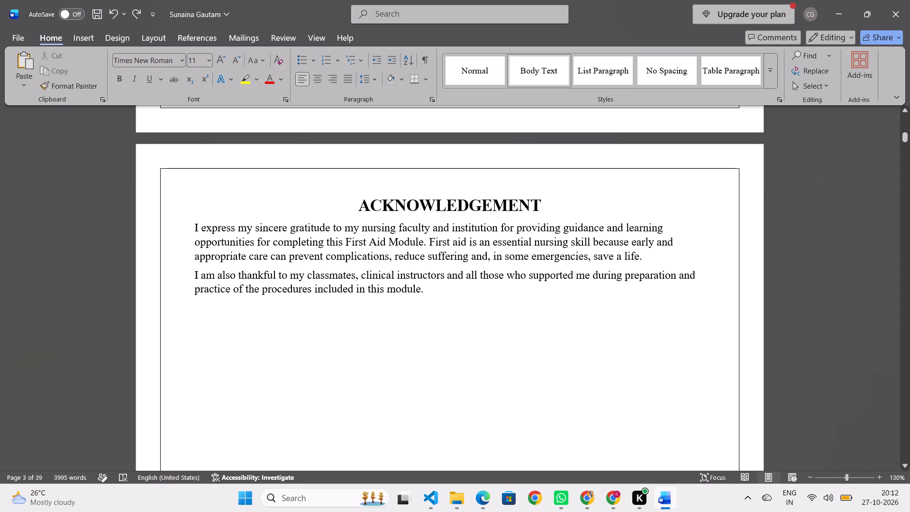
{"action": "scroll", "coordinate": [316, 257], "scroll_direction": "down", "scroll_amount": 2}
{"action": "scroll", "coordinate": [315, 258], "scroll_direction": "up", "scroll_amount": 1}
{"action": "scroll", "coordinate": [315, 259], "scroll_direction": "down", "scroll_amount": 5}
{"action": "scroll", "coordinate": [315, 259], "scroll_direction": "up", "scroll_amount": 1}
{"action": "scroll", "coordinate": [315, 259], "scroll_direction": "down", "scroll_amount": 5}
{"action": "scroll", "coordinate": [315, 259], "scroll_direction": "up", "scroll_amount": 1}
{"action": "scroll", "coordinate": [315, 259], "scroll_direction": "down", "scroll_amount": 4}
{"action": "scroll", "coordinate": [314, 253], "scroll_direction": "up", "scroll_amount": 1}
{"action": "scroll", "coordinate": [314, 253], "scroll_direction": "down", "scroll_amount": 8}
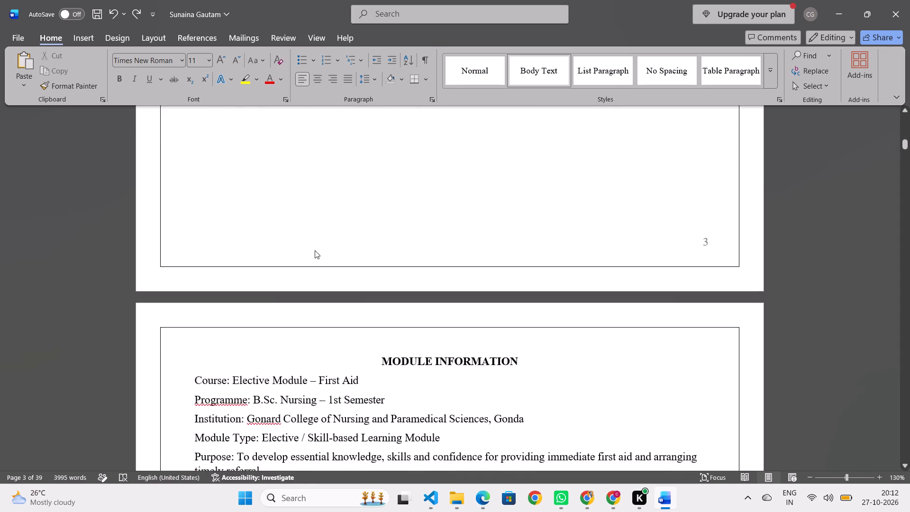
{"action": "scroll", "coordinate": [315, 250], "scroll_direction": "down", "scroll_amount": 3}
Check the font formatting of the MODULE INFORMATION heading, the detail lines below it and the INDEX heading.
{"action": "left_click", "coordinate": [414, 176]}
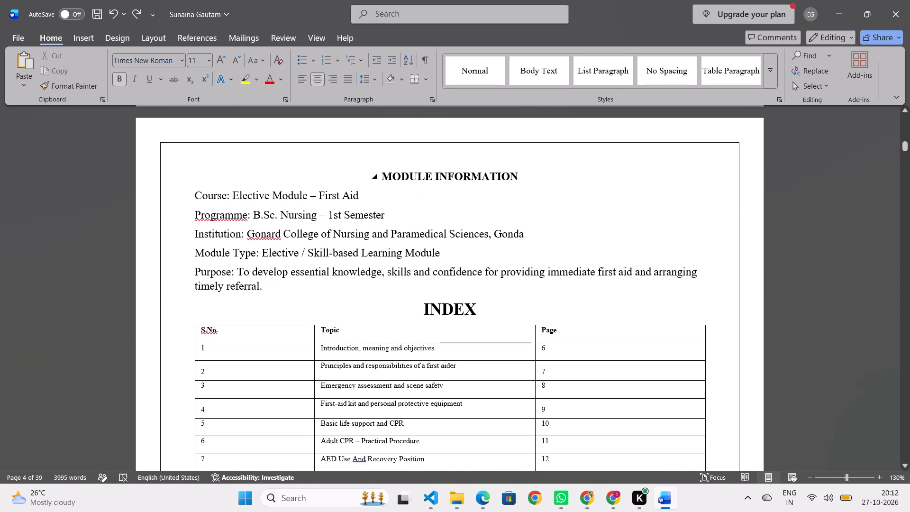
{"action": "left_click", "coordinate": [320, 203]}
{"action": "left_click", "coordinate": [329, 195]}
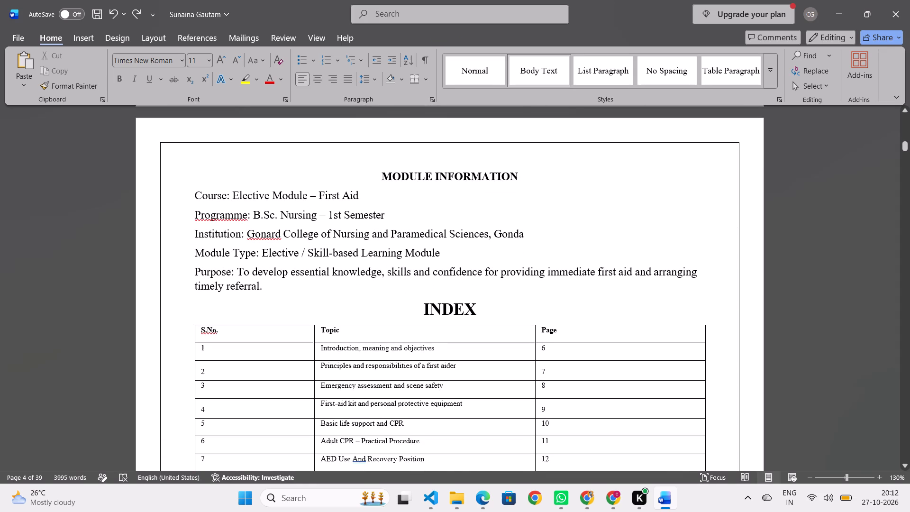
{"action": "left_click", "coordinate": [357, 222]}
{"action": "left_click", "coordinate": [343, 244]}
{"action": "left_click", "coordinate": [330, 252]}
{"action": "left_click", "coordinate": [255, 278]}
{"action": "left_click", "coordinate": [281, 304]}
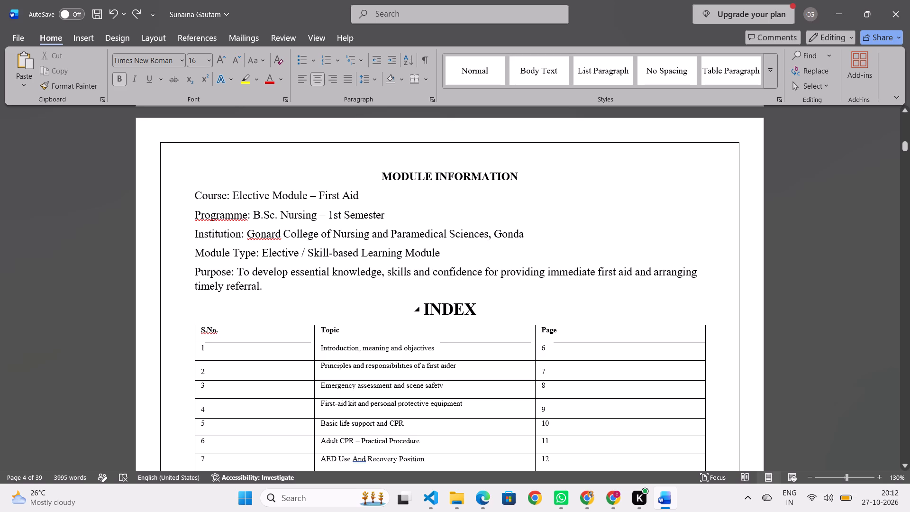
Set the font size of the INDEX heading above the table to 12.
{"action": "left_click_drag", "start_coordinate": [479, 311], "coordinate": [423, 307]}
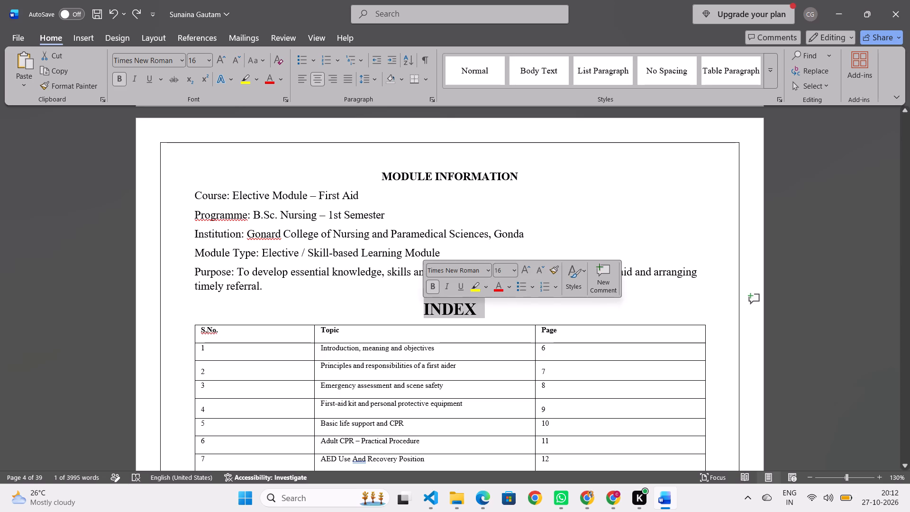
{"action": "left_click", "coordinate": [209, 64]}
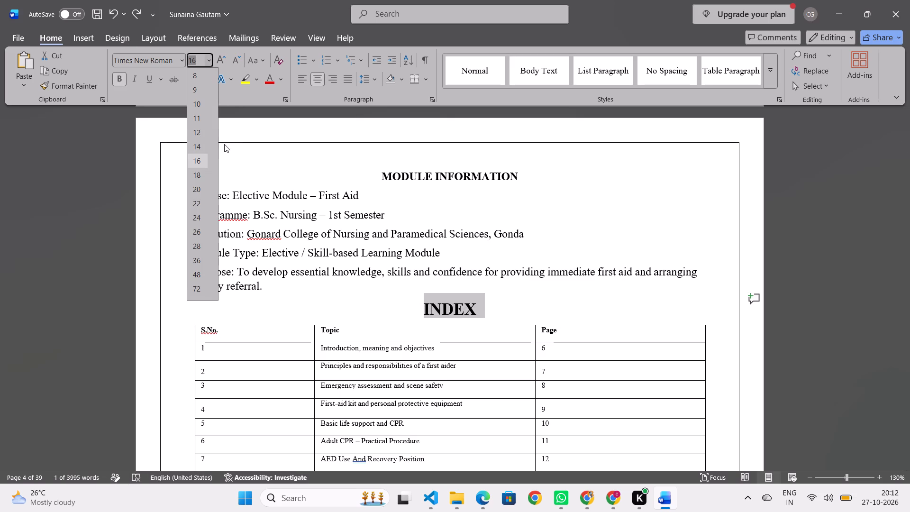
{"action": "left_click", "coordinate": [193, 137]}
Check how the index table fits on page 4 and whether any row still runs over to page 5.
{"action": "scroll", "coordinate": [337, 271], "scroll_direction": "down", "scroll_amount": 2}
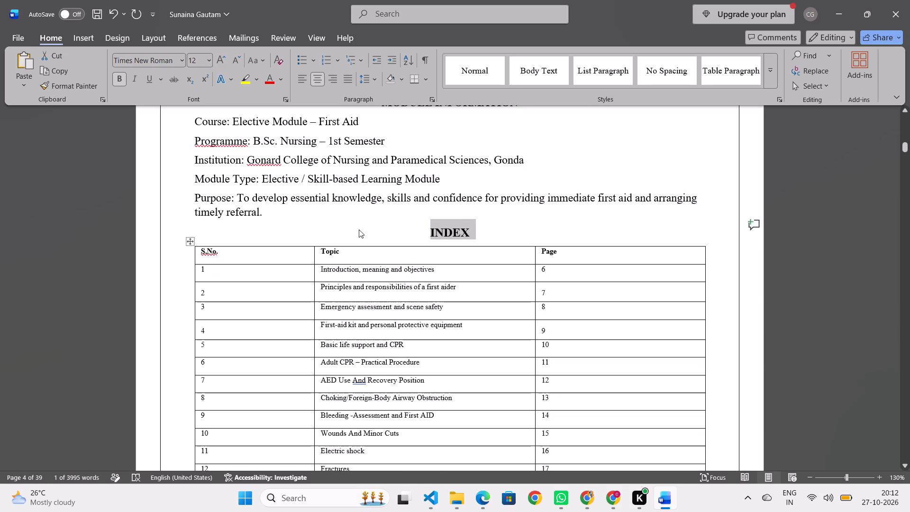
{"action": "left_click", "coordinate": [359, 229]}
{"action": "scroll", "coordinate": [359, 229], "scroll_direction": "down", "scroll_amount": 15}
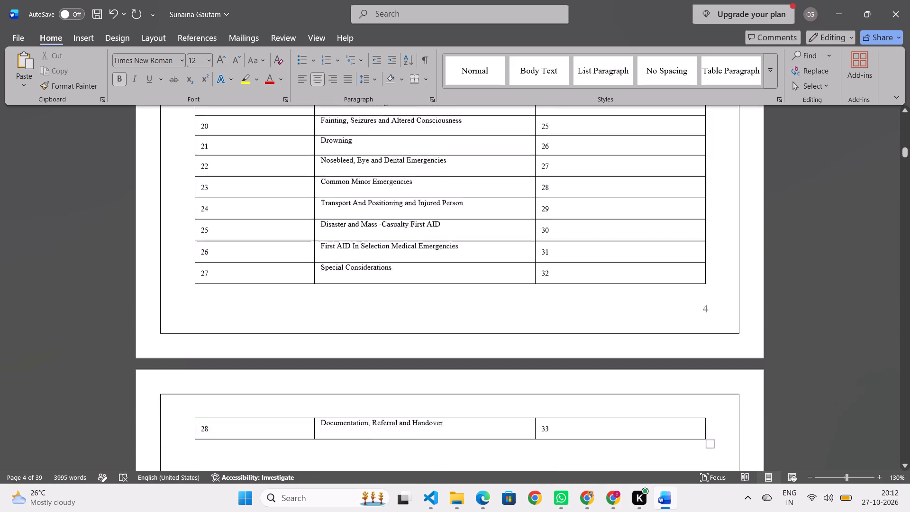
{"action": "scroll", "coordinate": [359, 229], "scroll_direction": "down", "scroll_amount": 1}
{"action": "scroll", "coordinate": [359, 229], "scroll_direction": "up", "scroll_amount": 7}
{"action": "scroll", "coordinate": [359, 229], "scroll_direction": "down", "scroll_amount": 5}
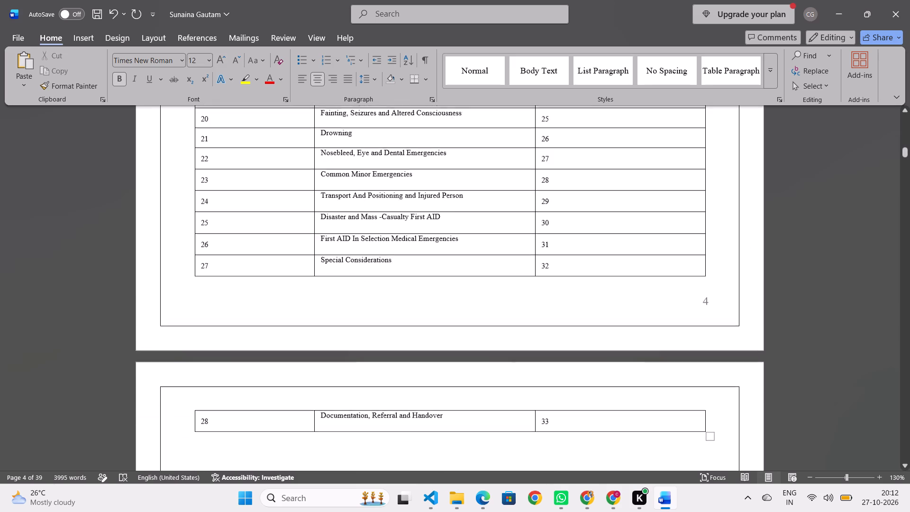
{"action": "scroll", "coordinate": [374, 338], "scroll_direction": "up", "scroll_amount": 8}
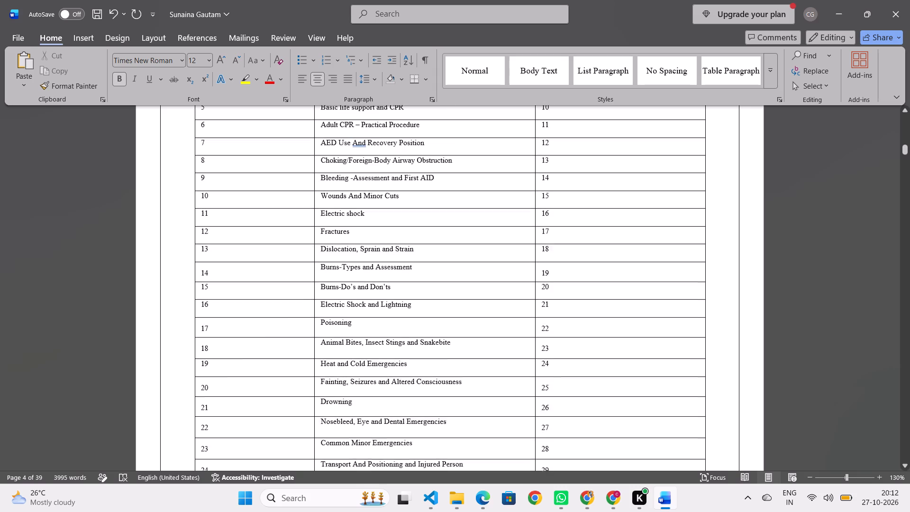
{"action": "scroll", "coordinate": [369, 236], "scroll_direction": "up", "scroll_amount": 5}
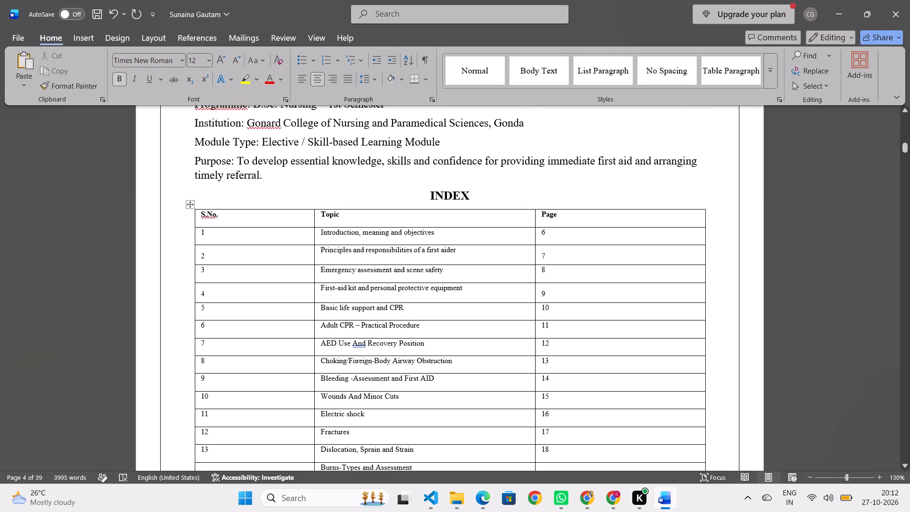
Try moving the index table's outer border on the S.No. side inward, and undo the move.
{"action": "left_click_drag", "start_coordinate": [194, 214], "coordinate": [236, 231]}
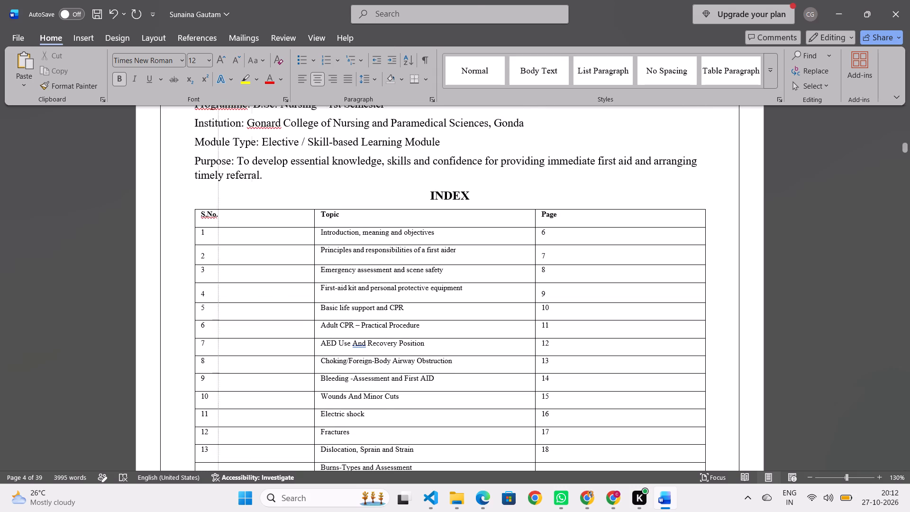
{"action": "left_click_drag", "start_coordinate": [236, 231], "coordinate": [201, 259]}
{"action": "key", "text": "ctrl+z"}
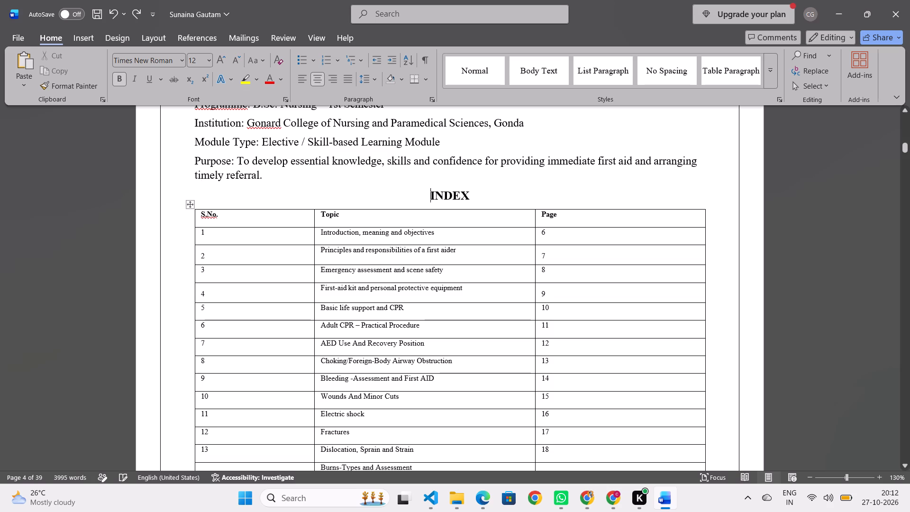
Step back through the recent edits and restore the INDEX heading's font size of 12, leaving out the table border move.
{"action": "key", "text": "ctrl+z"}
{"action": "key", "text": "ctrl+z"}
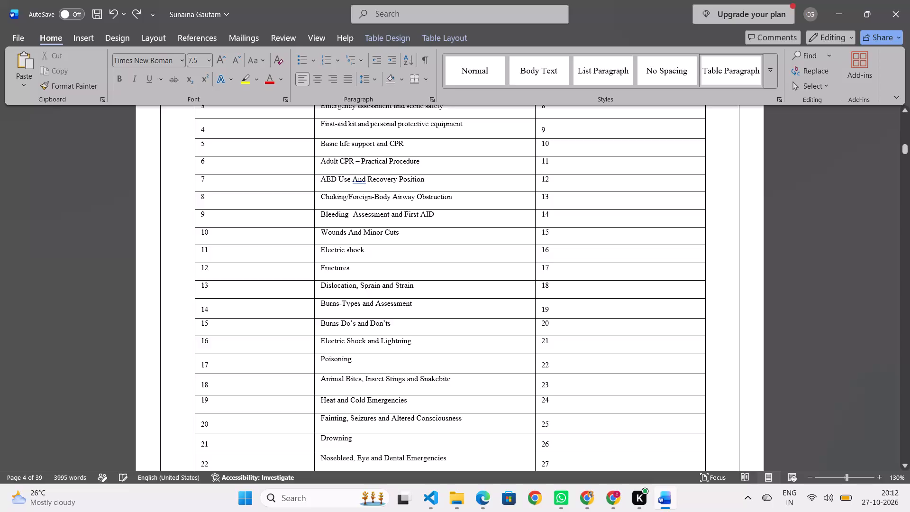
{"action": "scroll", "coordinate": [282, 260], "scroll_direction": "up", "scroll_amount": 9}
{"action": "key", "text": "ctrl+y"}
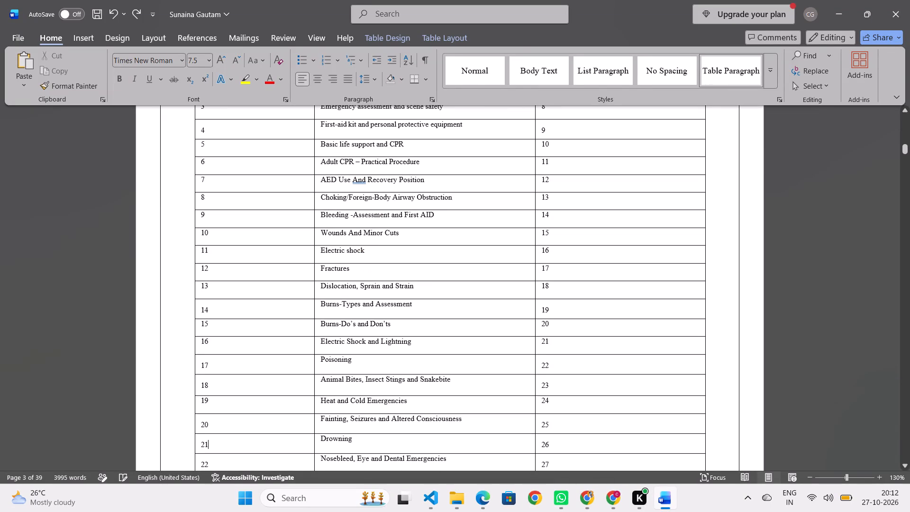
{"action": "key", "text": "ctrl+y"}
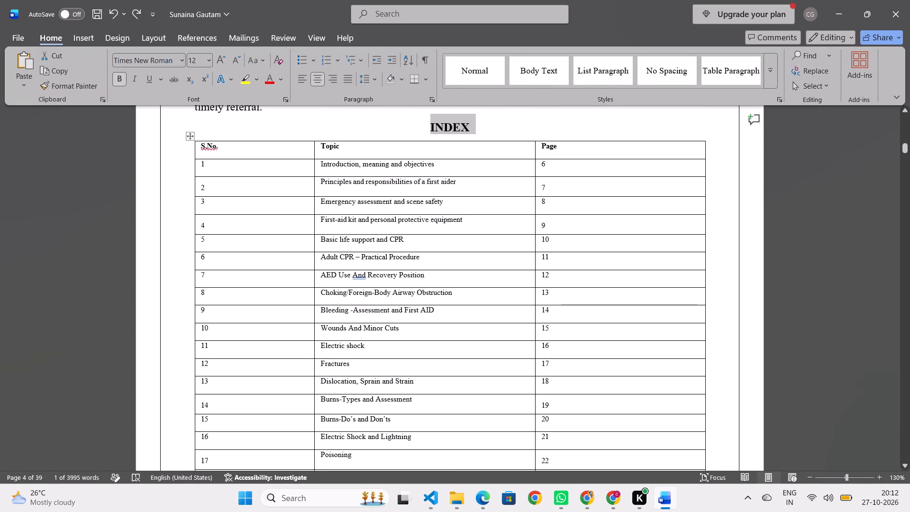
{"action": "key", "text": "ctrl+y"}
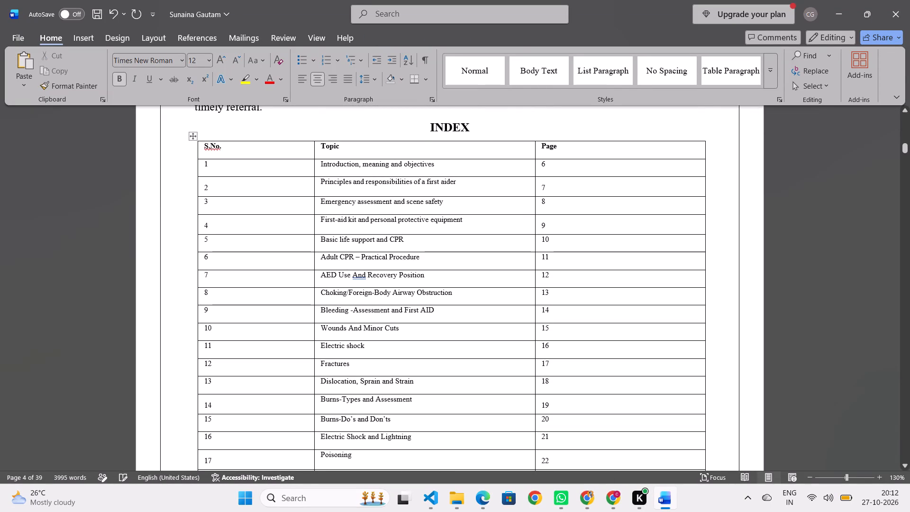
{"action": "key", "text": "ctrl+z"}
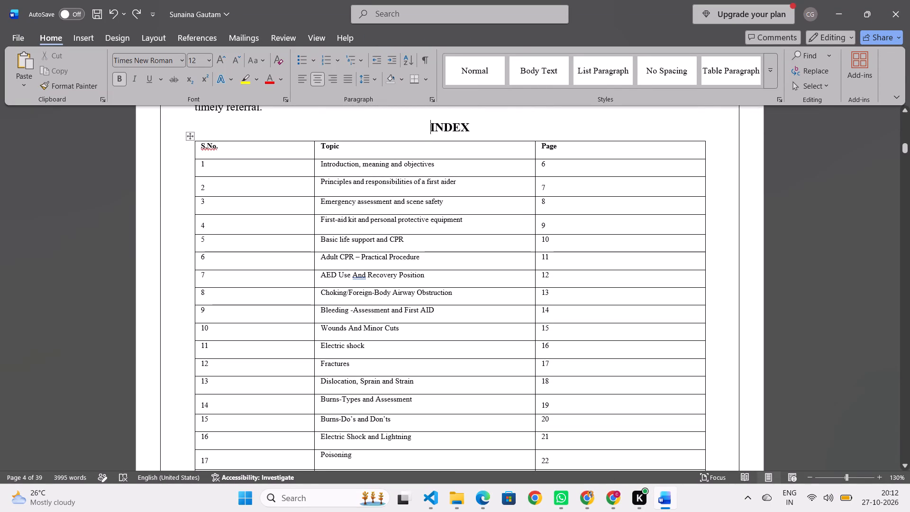
Apply the Times New Roman font to the entire index table, from the header row through row 28.
{"action": "left_click_drag", "start_coordinate": [185, 143], "coordinate": [396, 243]}
{"action": "scroll", "coordinate": [283, 274], "scroll_direction": "down", "scroll_amount": 4}
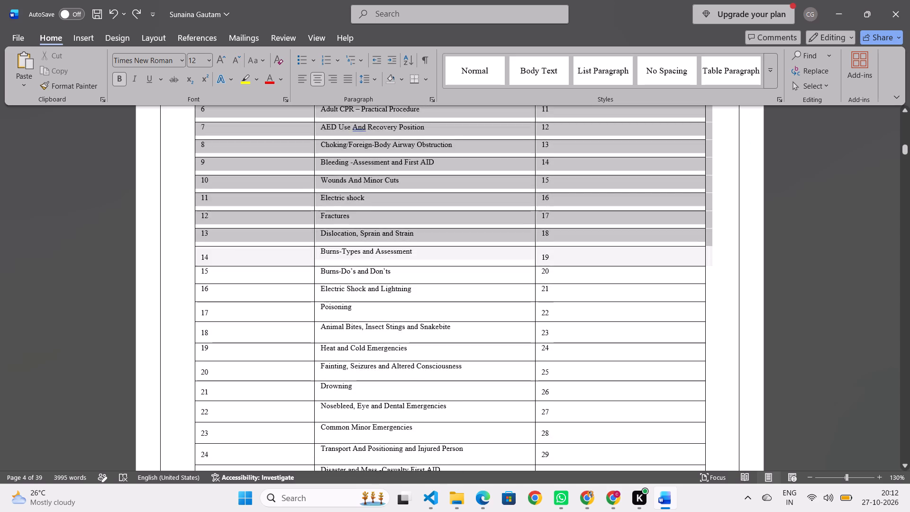
{"action": "left_click_drag", "start_coordinate": [396, 243], "coordinate": [729, 349]}
{"action": "scroll", "coordinate": [396, 243], "scroll_direction": "down", "scroll_amount": 8}
{"action": "scroll", "coordinate": [596, 319], "scroll_direction": "down", "scroll_amount": 1}
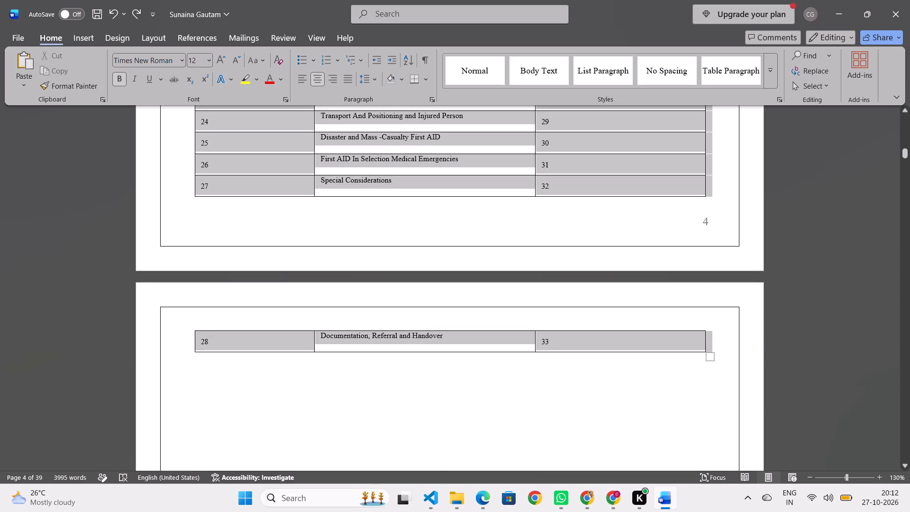
{"action": "left_click_drag", "start_coordinate": [729, 349], "coordinate": [728, 350]}
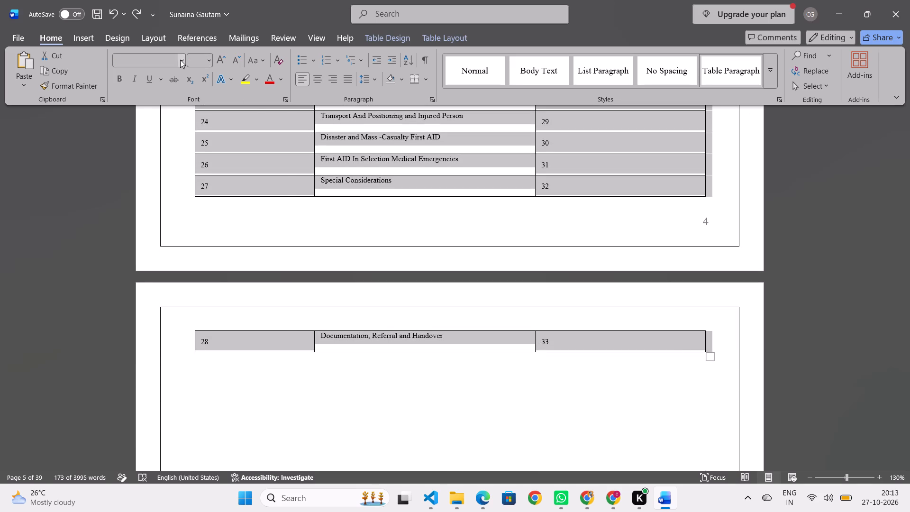
{"action": "left_click", "coordinate": [181, 59]}
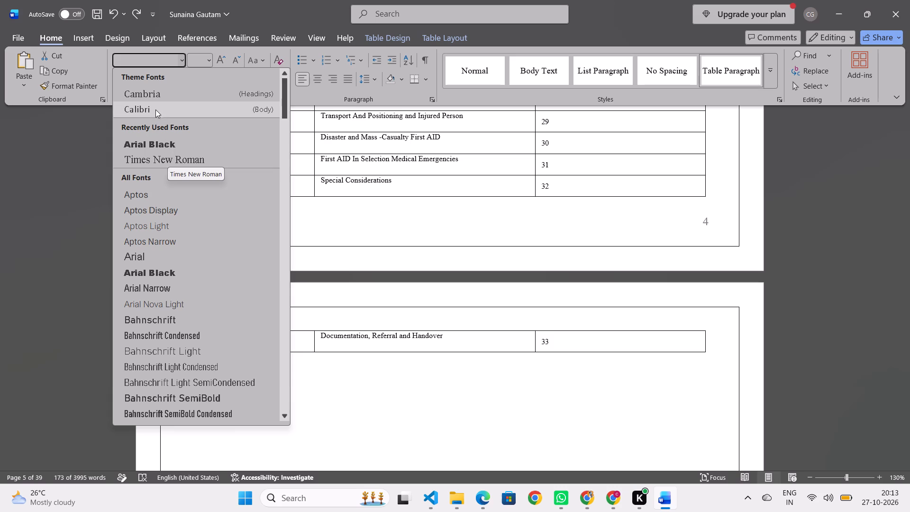
{"action": "left_click", "coordinate": [160, 161]}
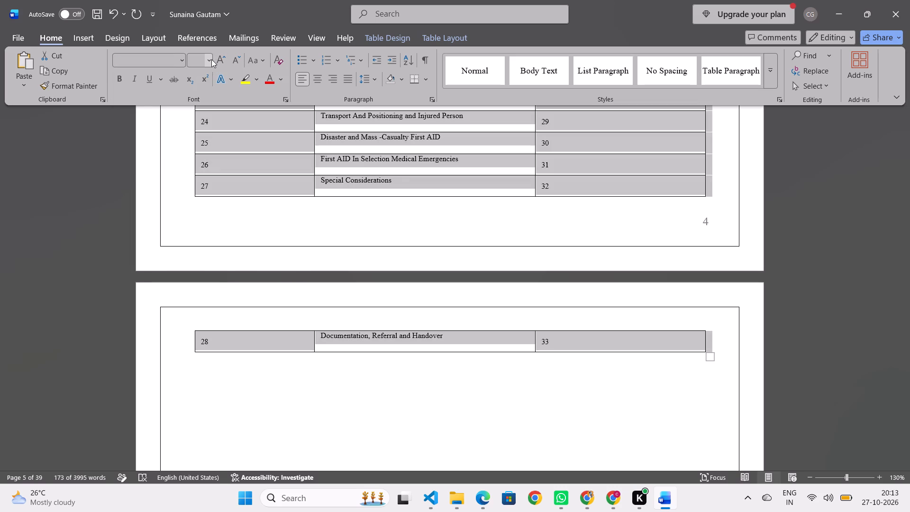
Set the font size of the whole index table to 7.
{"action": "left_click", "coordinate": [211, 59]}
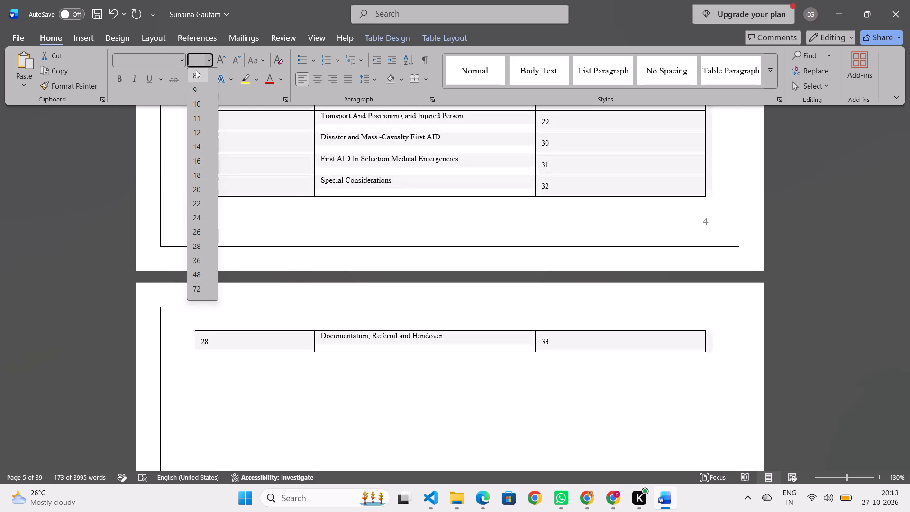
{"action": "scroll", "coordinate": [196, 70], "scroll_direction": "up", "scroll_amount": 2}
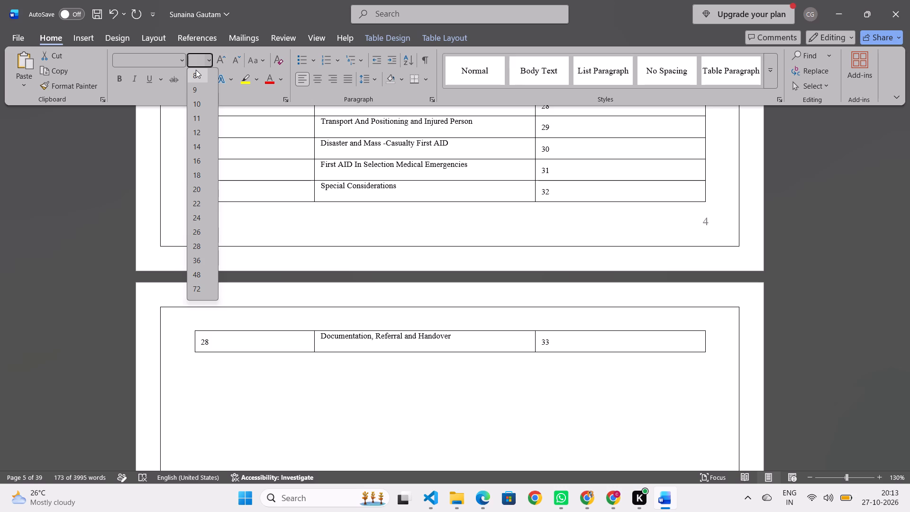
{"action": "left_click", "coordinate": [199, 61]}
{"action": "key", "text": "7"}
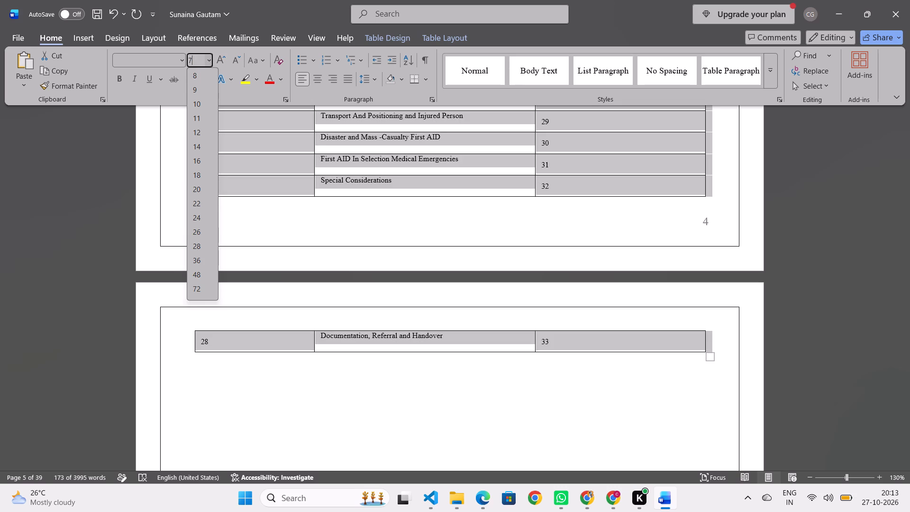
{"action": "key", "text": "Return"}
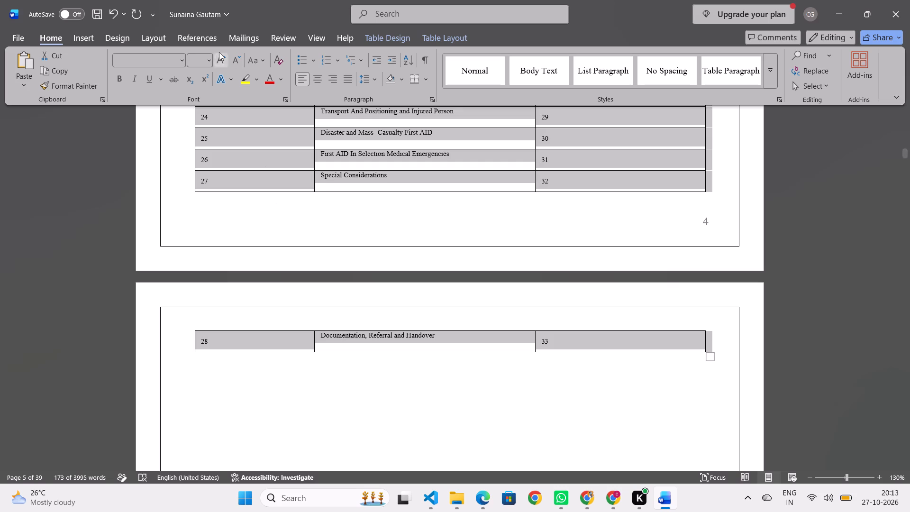
Set the font size of the whole index table to 9.
{"action": "left_click", "coordinate": [209, 60]}
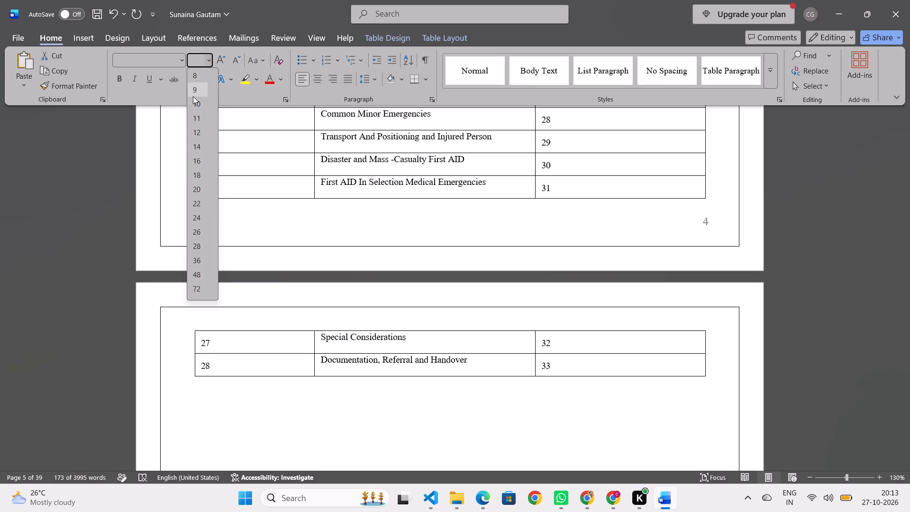
{"action": "left_click", "coordinate": [193, 96]}
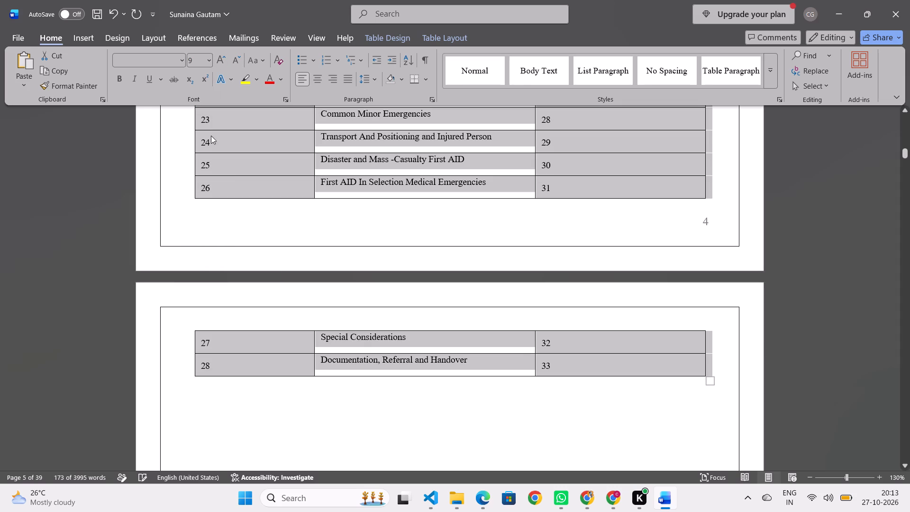
{"action": "left_click", "coordinate": [346, 420]}
{"action": "left_click", "coordinate": [470, 228]}
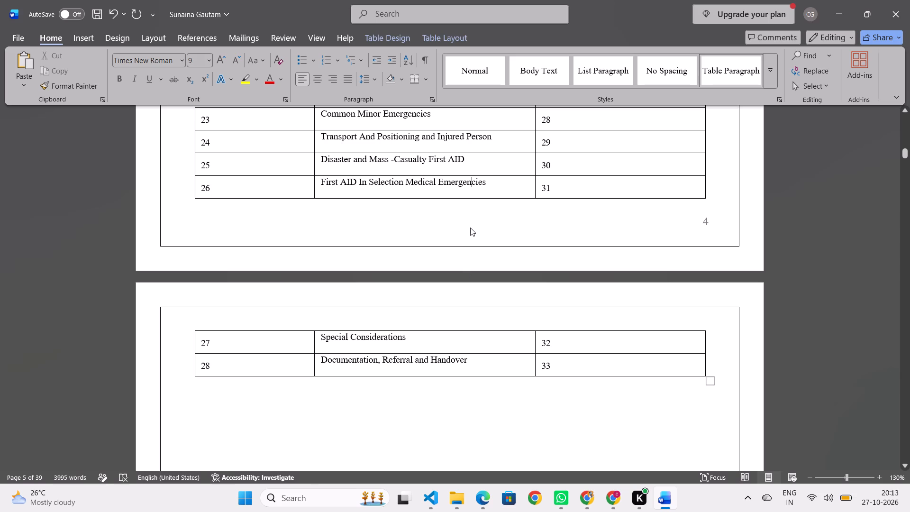
Set the line spacing of the module information lines, from Course through Purpose, to 1.0.
{"action": "scroll", "coordinate": [470, 225], "scroll_direction": "up", "scroll_amount": 20}
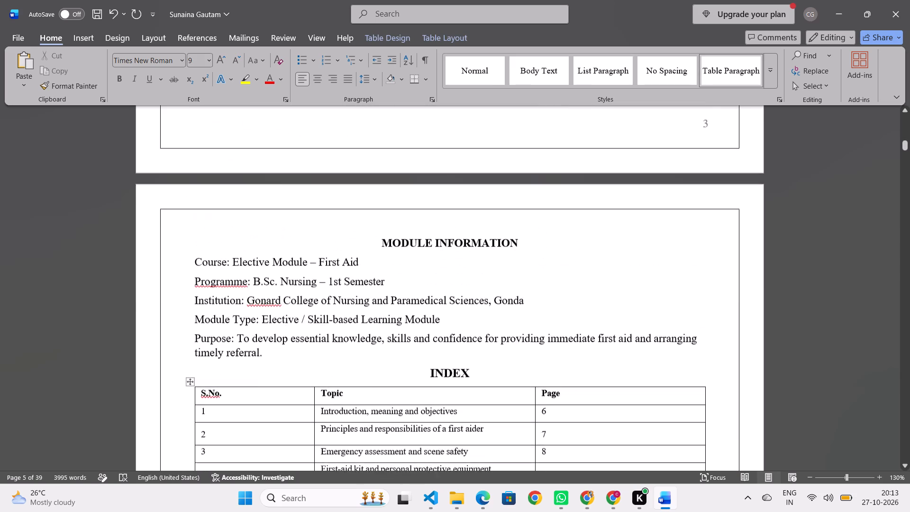
{"action": "scroll", "coordinate": [477, 222], "scroll_direction": "down", "scroll_amount": 4}
{"action": "scroll", "coordinate": [415, 194], "scroll_direction": "up", "scroll_amount": 3}
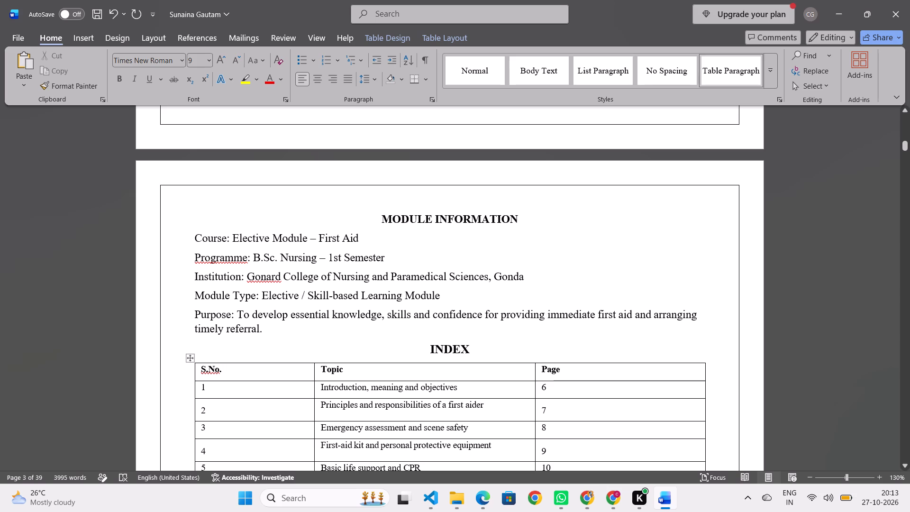
{"action": "left_click_drag", "start_coordinate": [266, 328], "coordinate": [186, 242]}
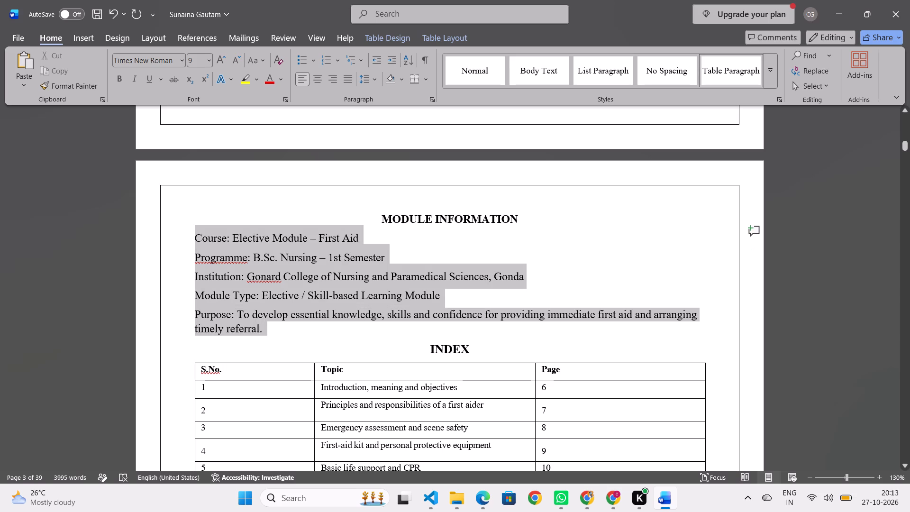
{"action": "left_click_drag", "start_coordinate": [186, 242], "coordinate": [185, 242]}
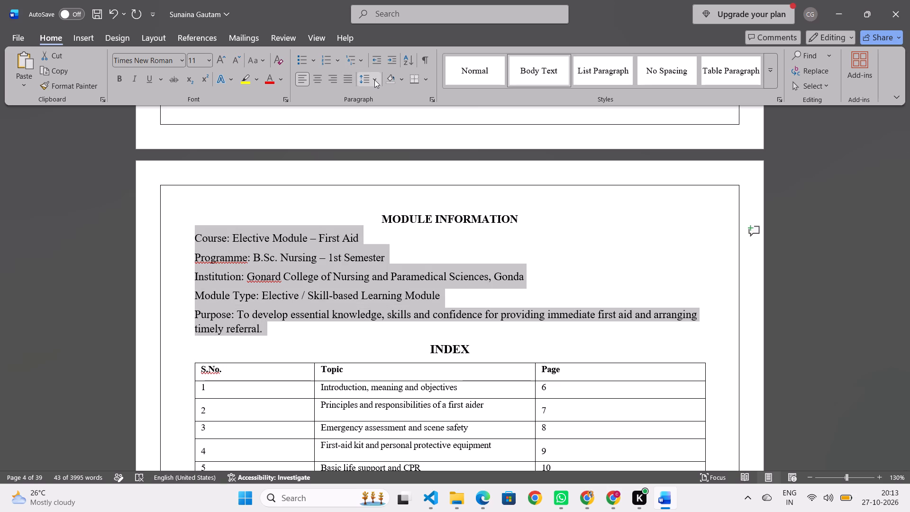
{"action": "left_click", "coordinate": [374, 80]}
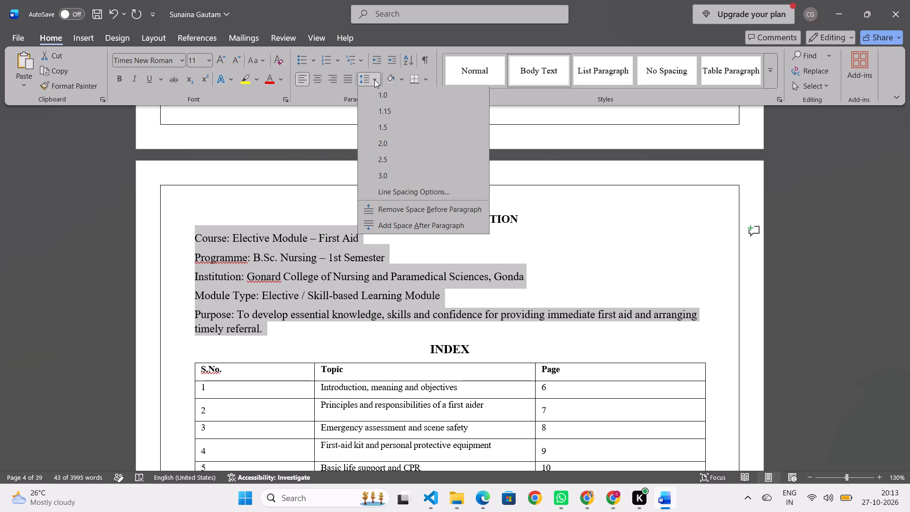
{"action": "left_click", "coordinate": [412, 193]}
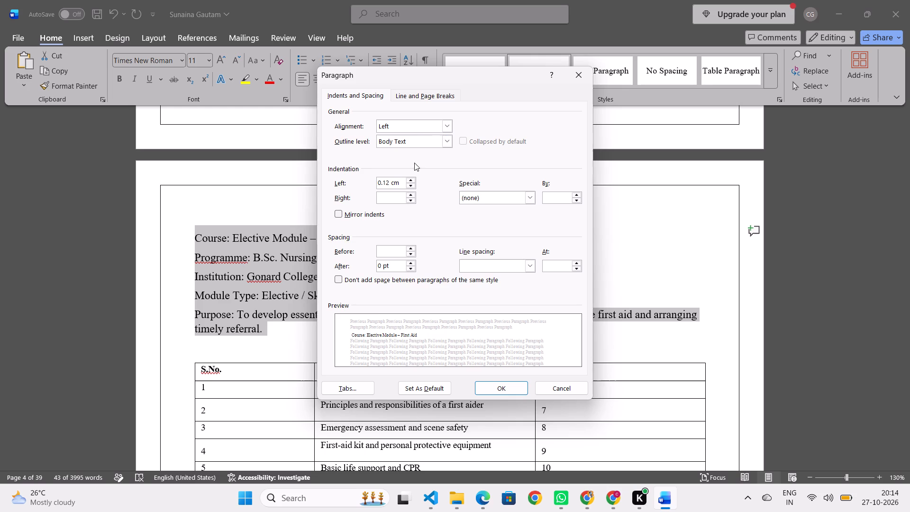
{"action": "left_click", "coordinate": [556, 389]}
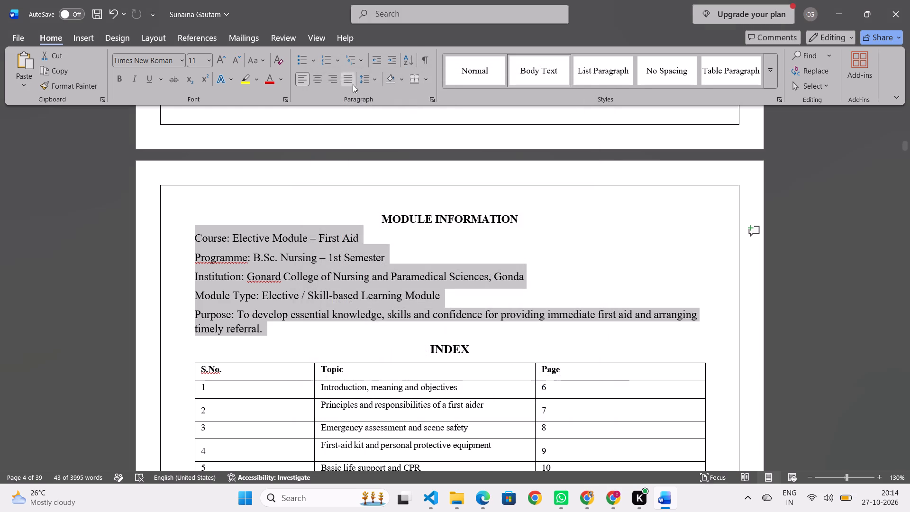
{"action": "left_click", "coordinate": [366, 85]}
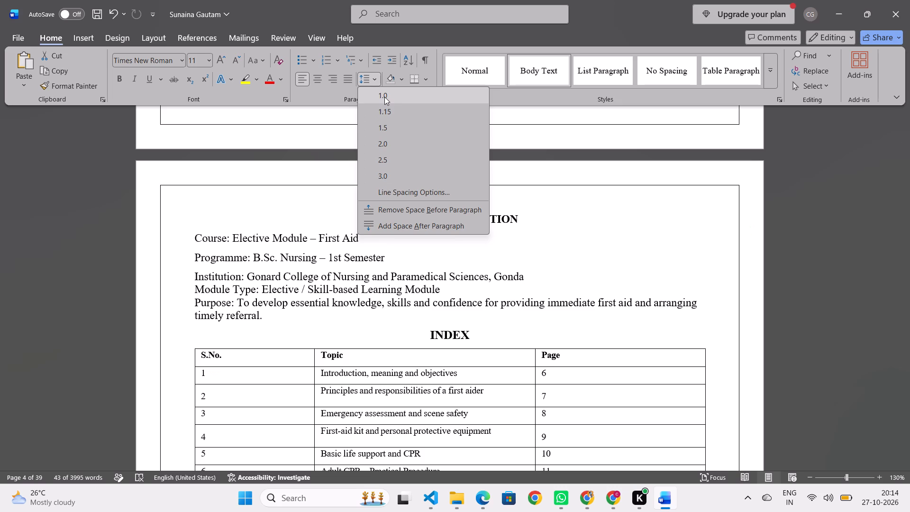
{"action": "left_click", "coordinate": [384, 97]}
{"action": "left_click", "coordinate": [405, 253]}
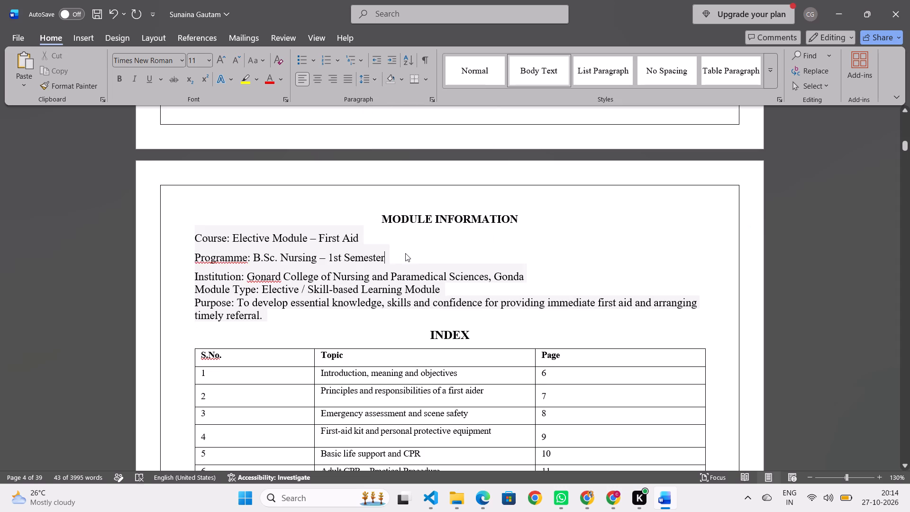
{"action": "left_click", "coordinate": [355, 316]}
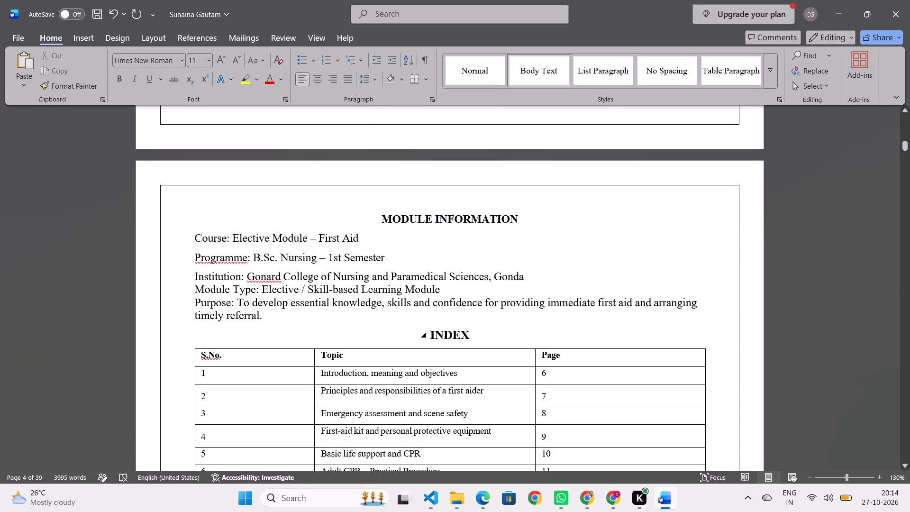
Apply 1.0 line spacing to the block from the Course line through the INDEX heading.
{"action": "left_click_drag", "start_coordinate": [480, 340], "coordinate": [209, 230]}
{"action": "left_click", "coordinate": [377, 81]}
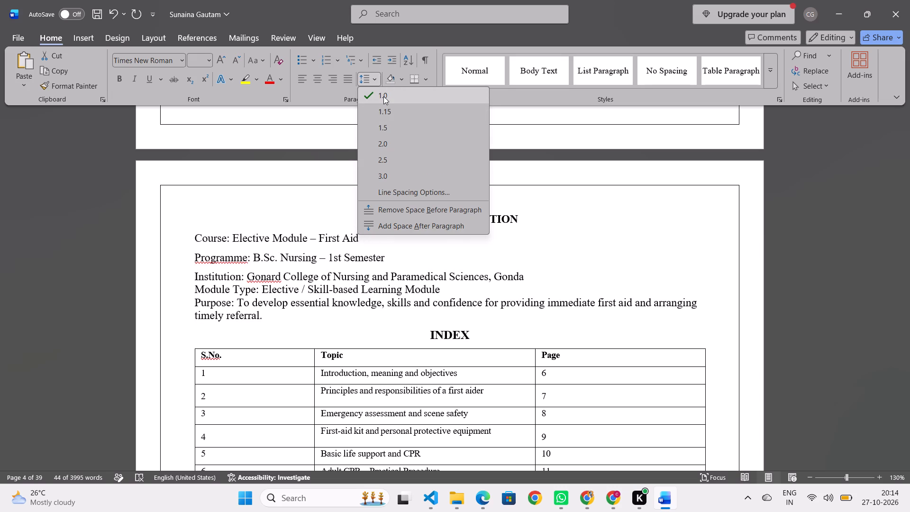
{"action": "left_click", "coordinate": [383, 96]}
{"action": "left_click", "coordinate": [361, 310]}
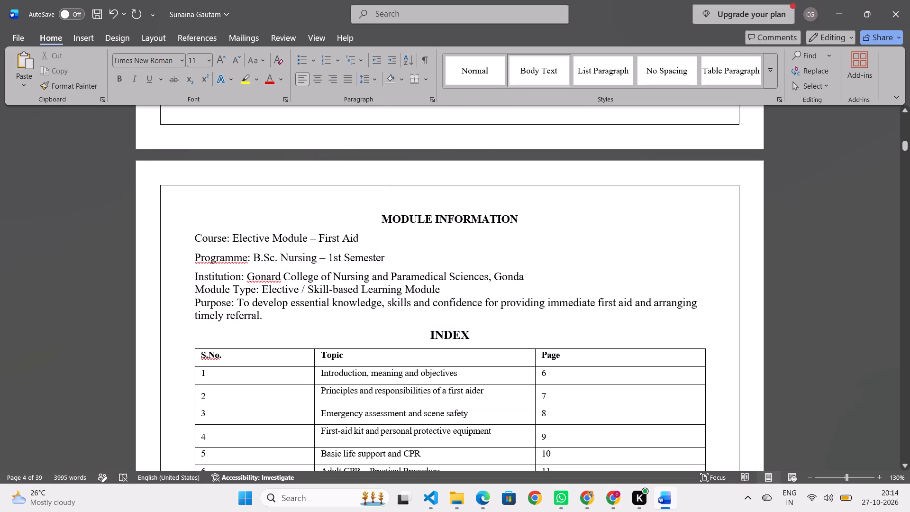
Add a full stop at the end of the Module Type line.
{"action": "left_click", "coordinate": [455, 291]}
{"action": "key", "text": "period"}
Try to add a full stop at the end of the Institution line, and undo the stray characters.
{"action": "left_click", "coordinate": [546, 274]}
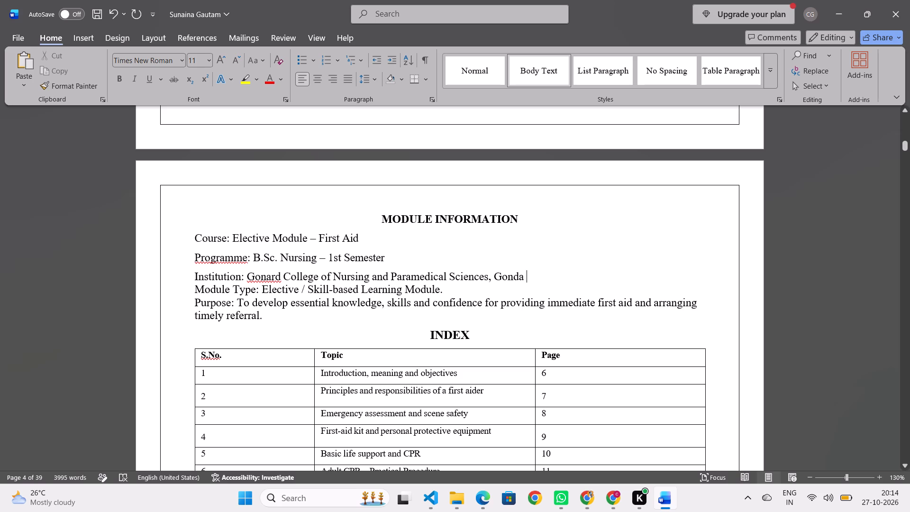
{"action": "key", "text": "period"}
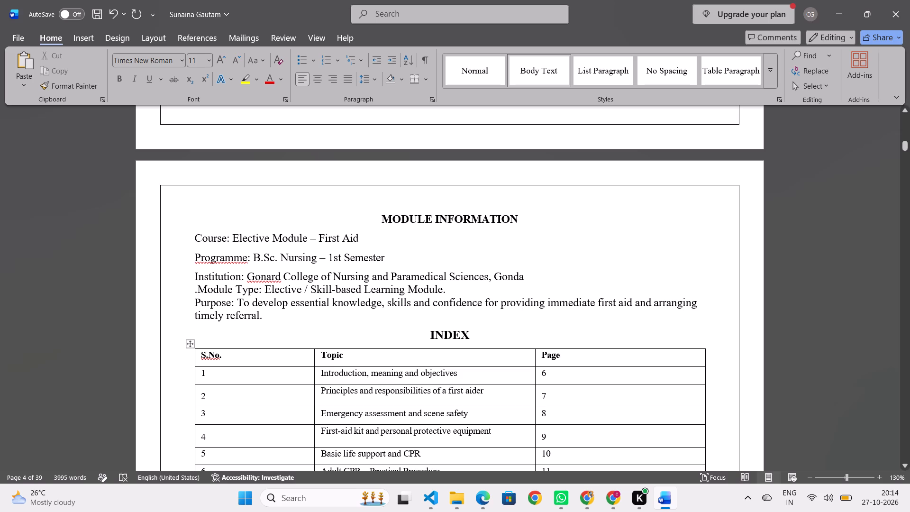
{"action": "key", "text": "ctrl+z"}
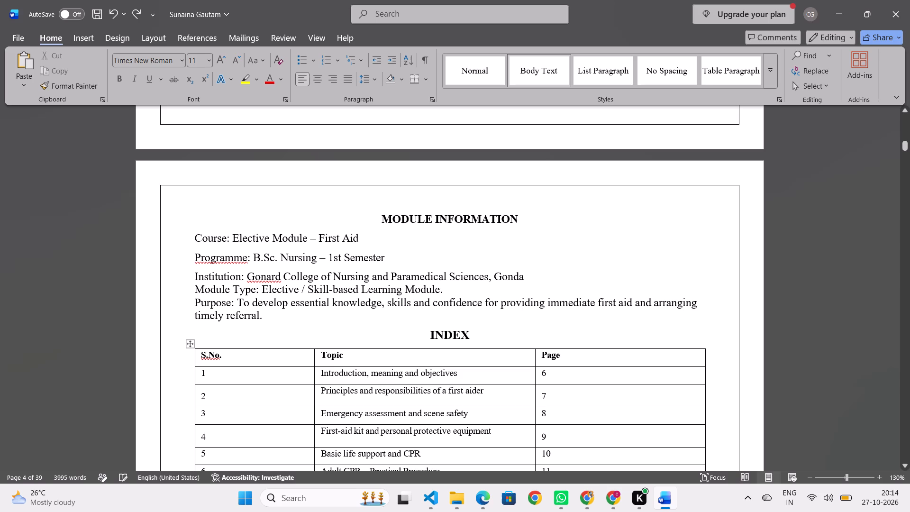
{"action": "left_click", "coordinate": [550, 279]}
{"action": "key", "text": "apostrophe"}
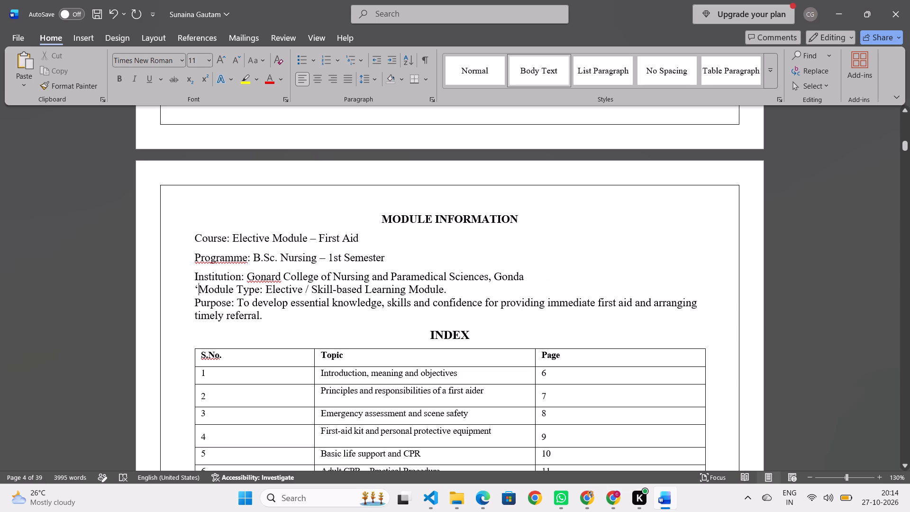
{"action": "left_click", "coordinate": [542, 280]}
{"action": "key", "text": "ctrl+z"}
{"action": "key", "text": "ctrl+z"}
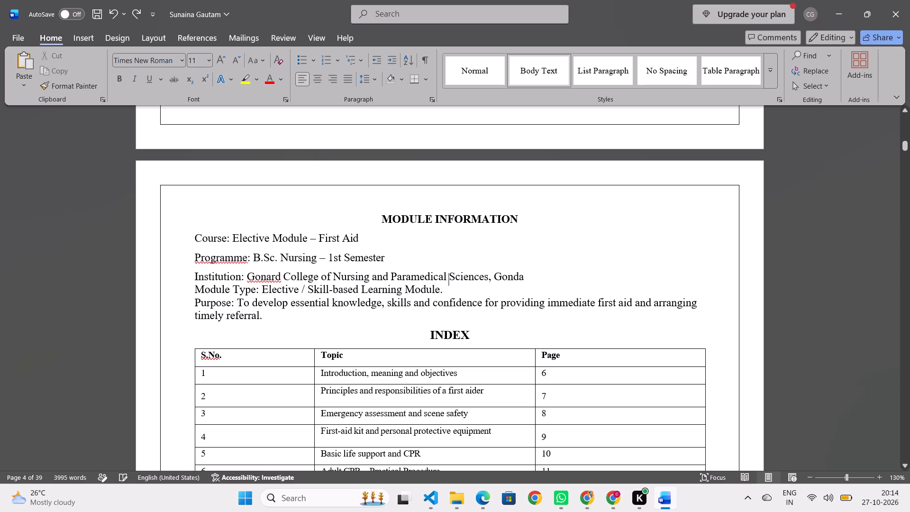
Add a full stop directly after Gonda on the Institution line.
{"action": "left_click", "coordinate": [524, 278]}
{"action": "key", "text": "period"}
Apply 1.0 line spacing to the Purpose paragraph and the INDEX heading.
{"action": "left_click", "coordinate": [392, 326]}
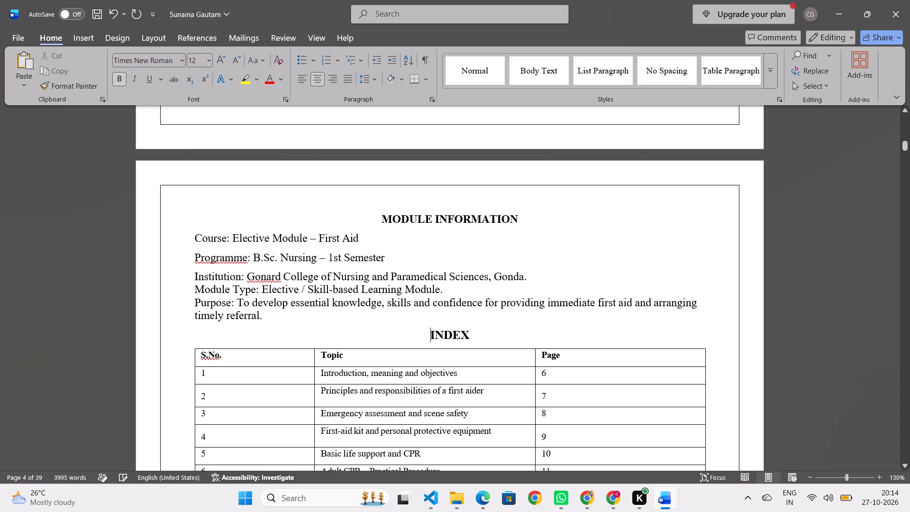
{"action": "left_click_drag", "start_coordinate": [478, 341], "coordinate": [193, 304]}
{"action": "left_click", "coordinate": [380, 80]}
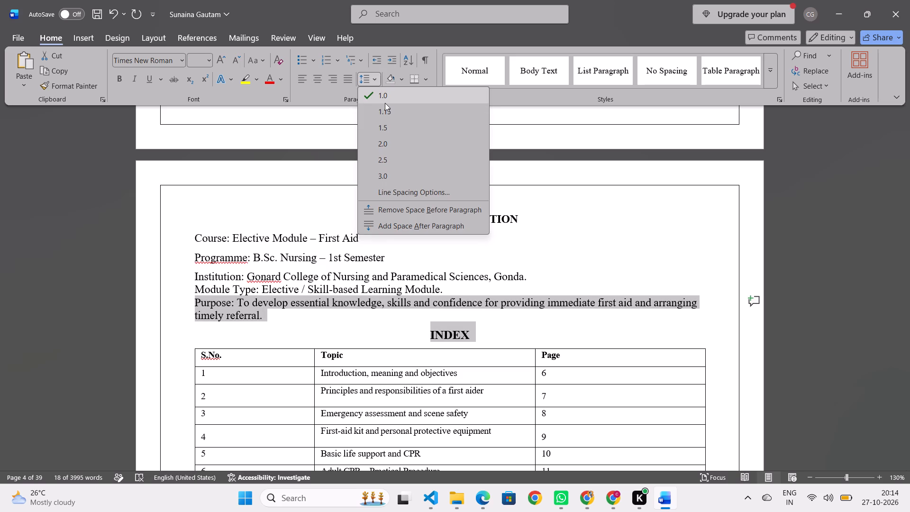
{"action": "left_click", "coordinate": [386, 101]}
{"action": "left_click", "coordinate": [395, 320]}
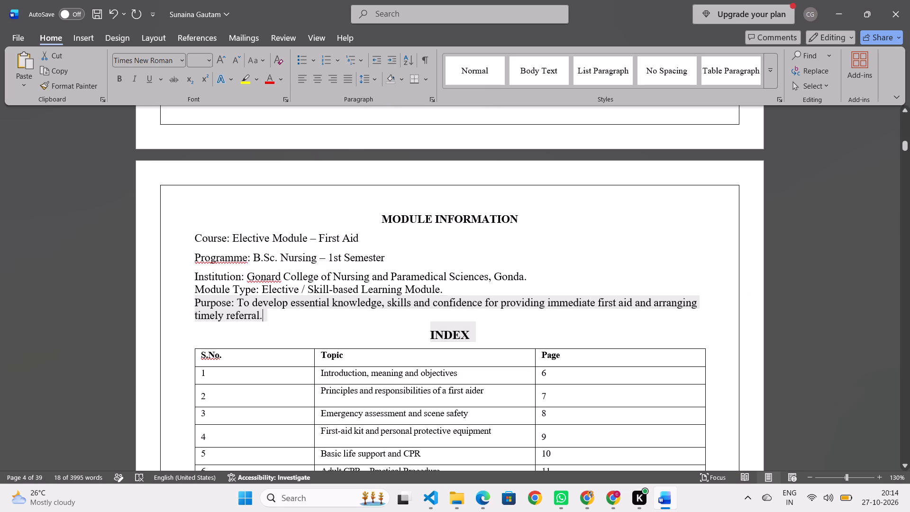
Check whether the last rows of the index table still run over to page 5, and review the row heights.
{"action": "scroll", "coordinate": [409, 243], "scroll_direction": "down", "scroll_amount": 18}
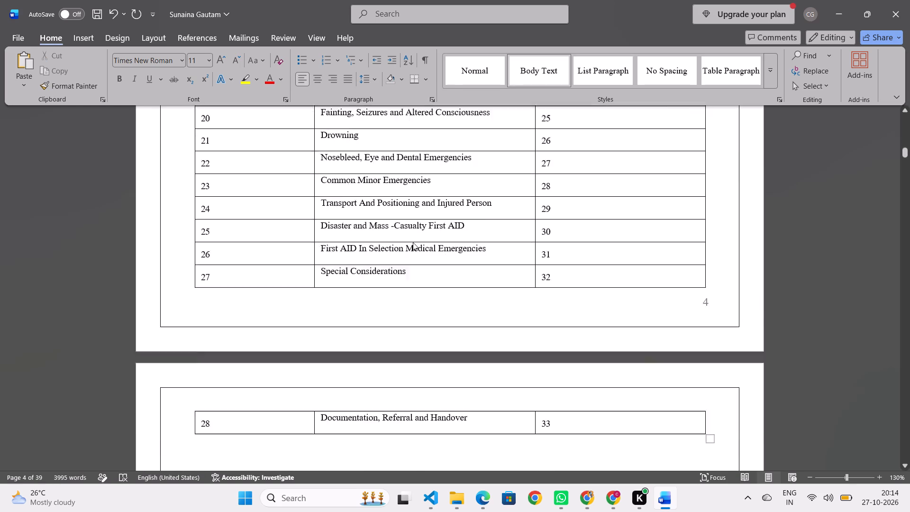
{"action": "scroll", "coordinate": [413, 242], "scroll_direction": "down", "scroll_amount": 3}
{"action": "scroll", "coordinate": [413, 243], "scroll_direction": "up", "scroll_amount": 14}
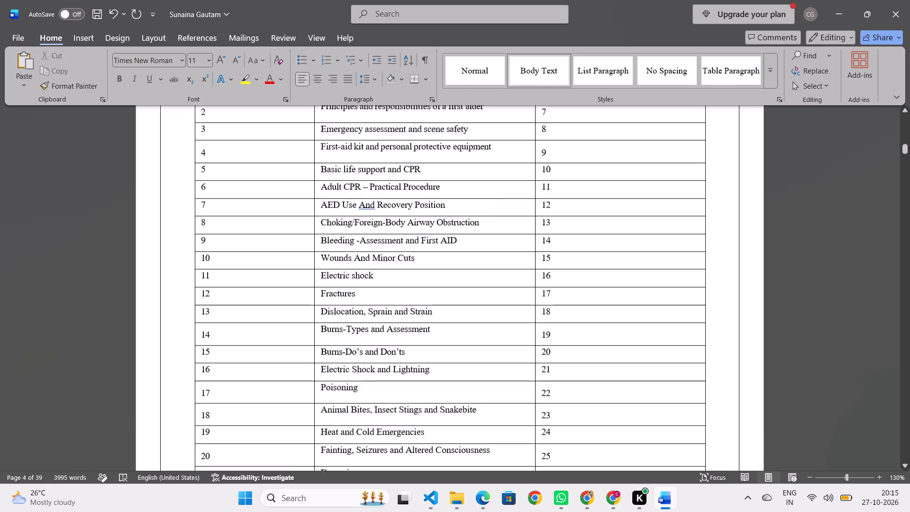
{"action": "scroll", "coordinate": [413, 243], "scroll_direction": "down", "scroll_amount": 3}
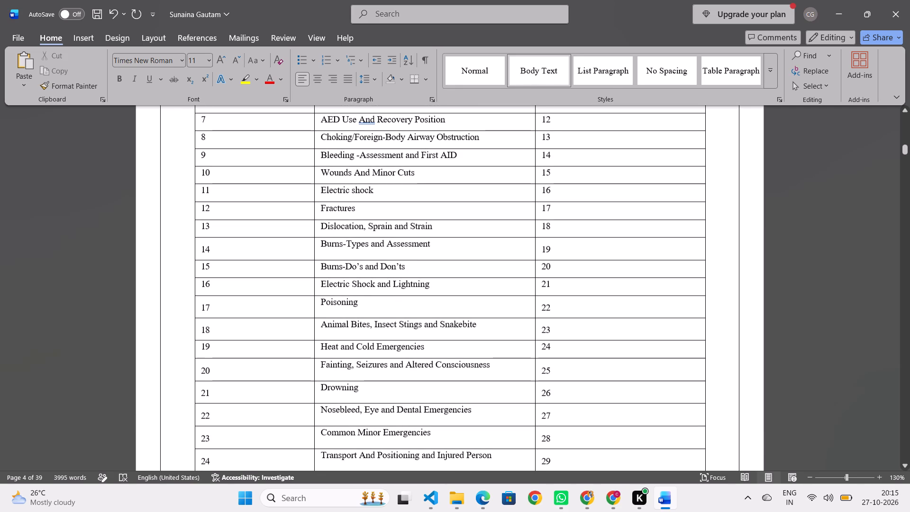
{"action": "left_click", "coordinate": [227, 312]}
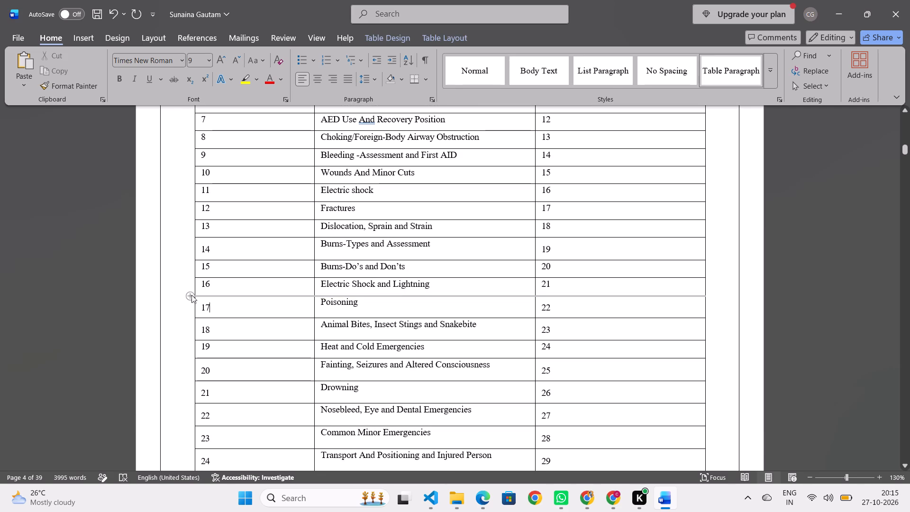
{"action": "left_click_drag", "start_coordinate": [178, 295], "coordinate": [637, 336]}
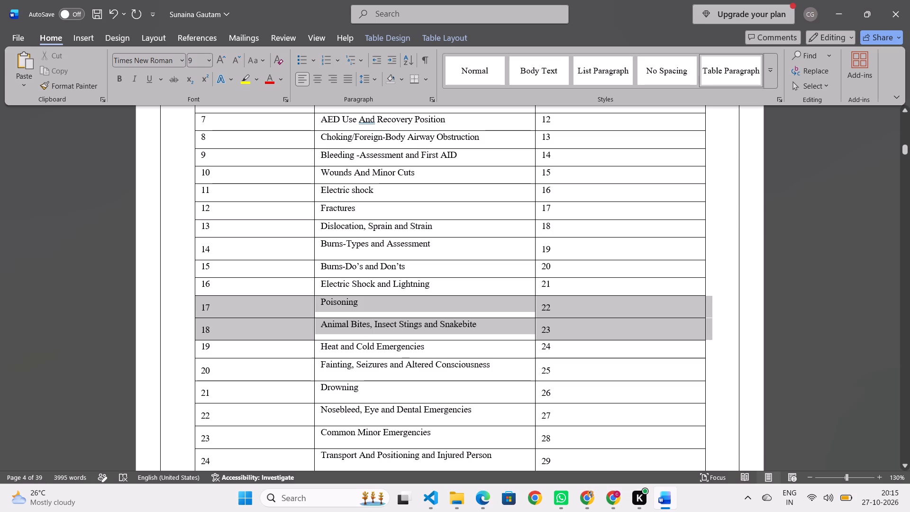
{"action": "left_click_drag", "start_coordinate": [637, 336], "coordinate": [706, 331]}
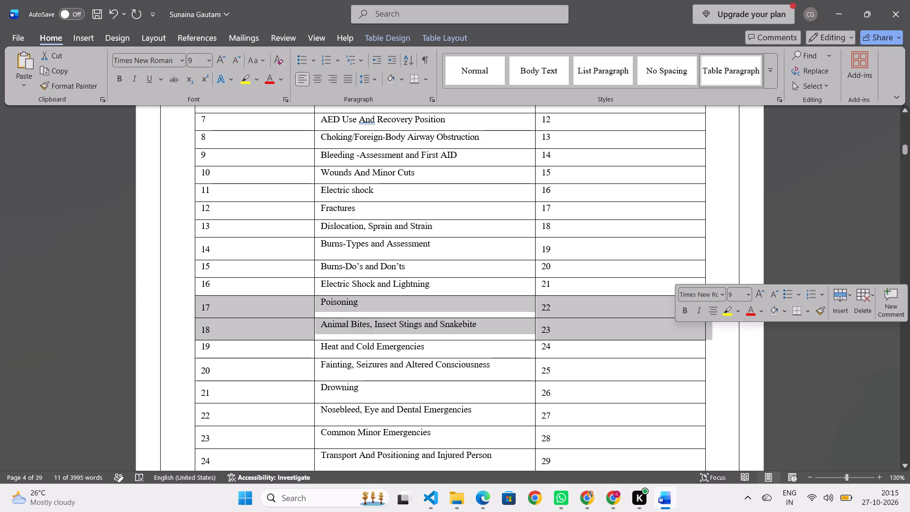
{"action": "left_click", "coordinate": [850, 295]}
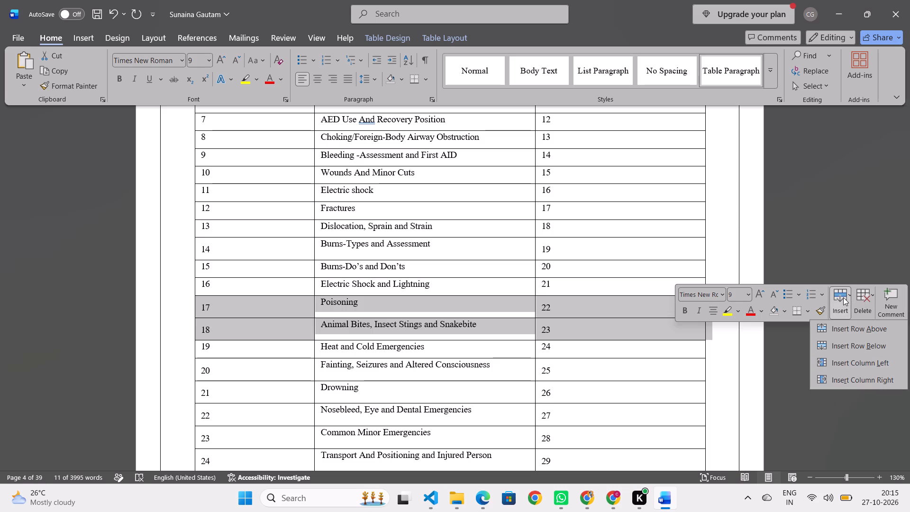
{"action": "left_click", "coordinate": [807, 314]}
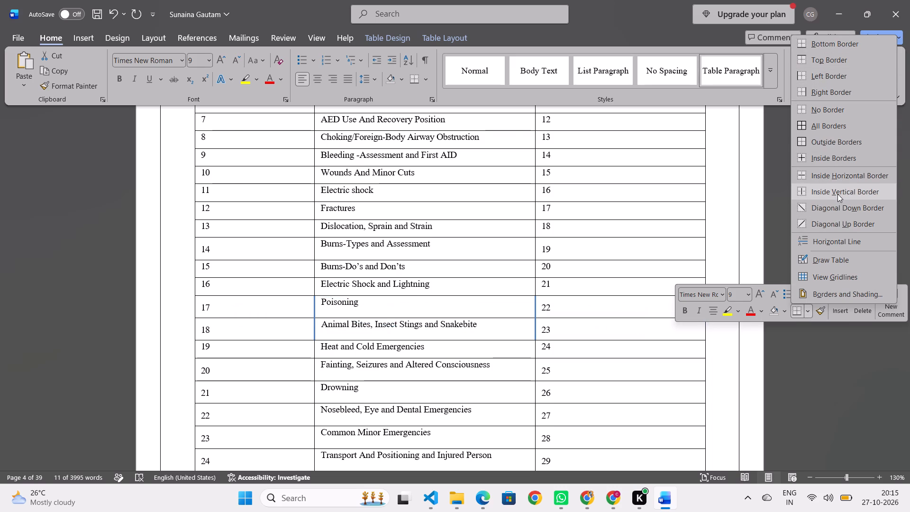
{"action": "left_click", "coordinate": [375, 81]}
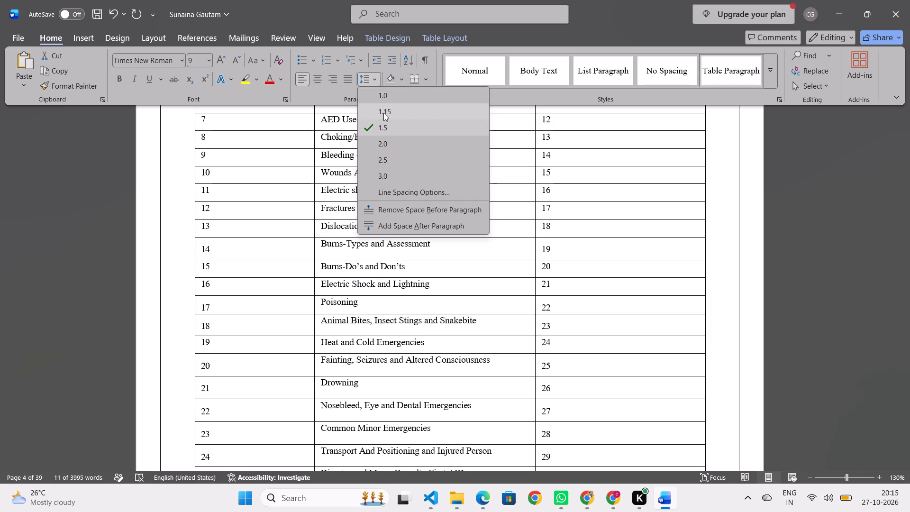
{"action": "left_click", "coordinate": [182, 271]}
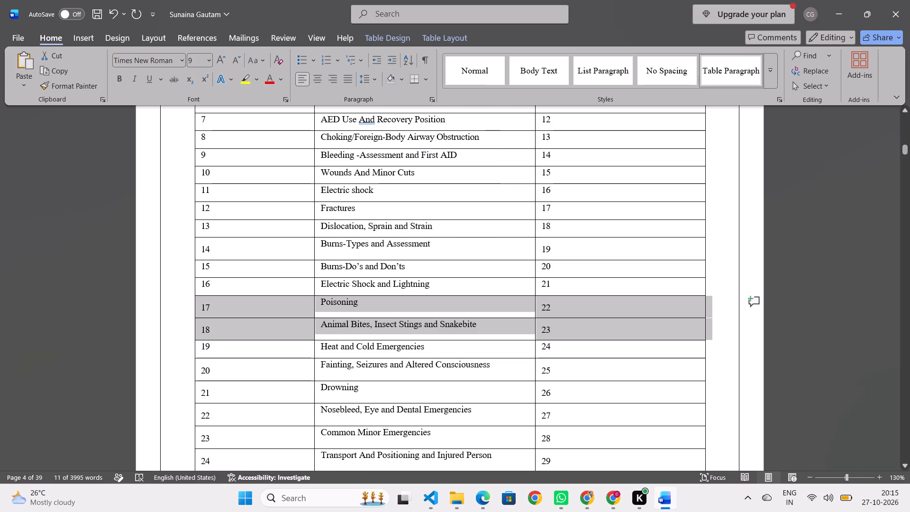
Apply 1.0 line spacing to every row of the index table, from the header through row 28.
{"action": "scroll", "coordinate": [184, 257], "scroll_direction": "up", "scroll_amount": 8}
{"action": "scroll", "coordinate": [167, 232], "scroll_direction": "down", "scroll_amount": 2}
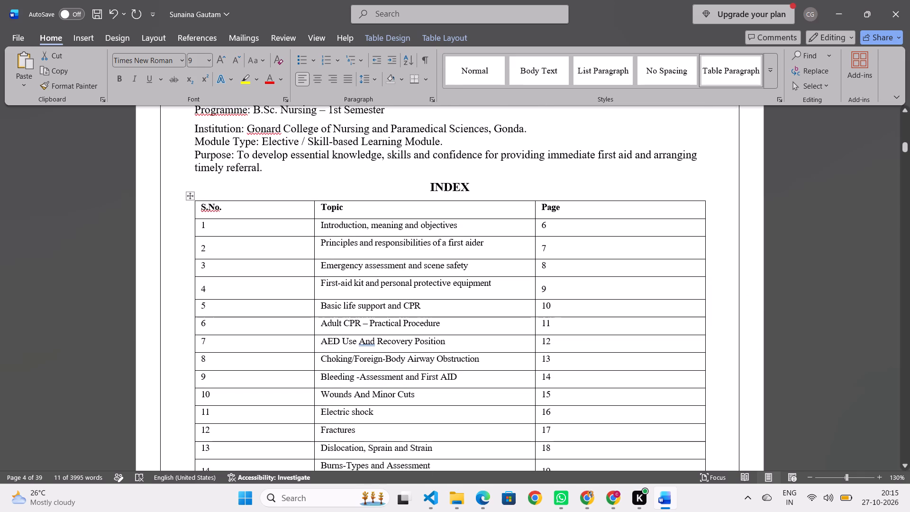
{"action": "left_click_drag", "start_coordinate": [192, 203], "coordinate": [289, 306]}
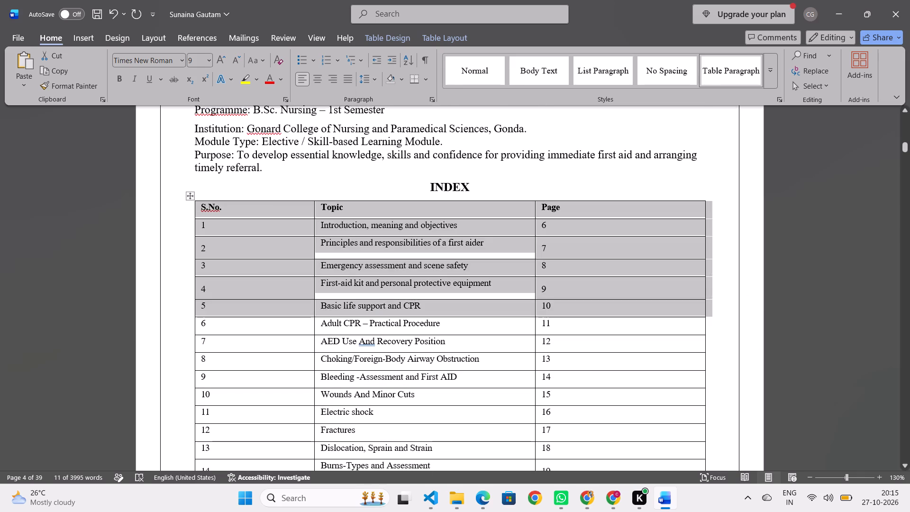
{"action": "left_click_drag", "start_coordinate": [289, 306], "coordinate": [528, 325]}
{"action": "scroll", "coordinate": [292, 312], "scroll_direction": "down", "scroll_amount": 8}
{"action": "scroll", "coordinate": [383, 291], "scroll_direction": "down", "scroll_amount": 5}
{"action": "scroll", "coordinate": [422, 302], "scroll_direction": "down", "scroll_amount": 4}
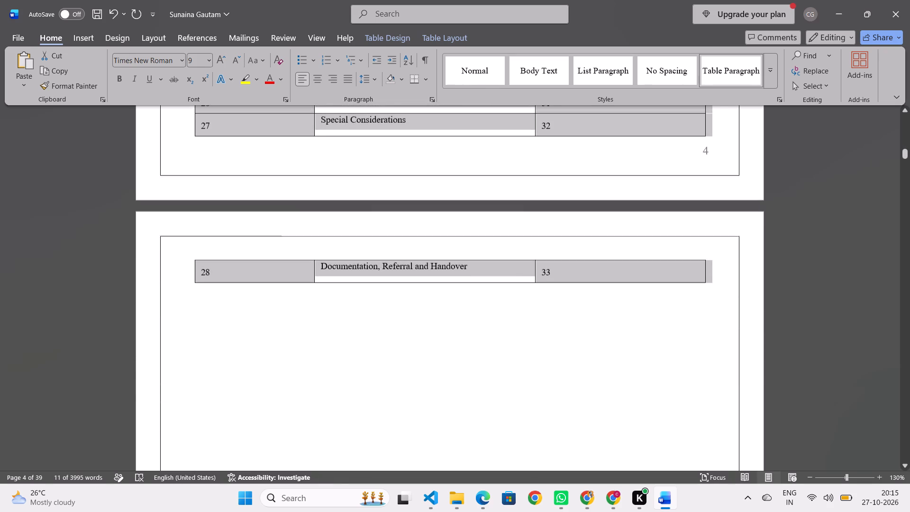
{"action": "left_click_drag", "start_coordinate": [528, 325], "coordinate": [712, 275]}
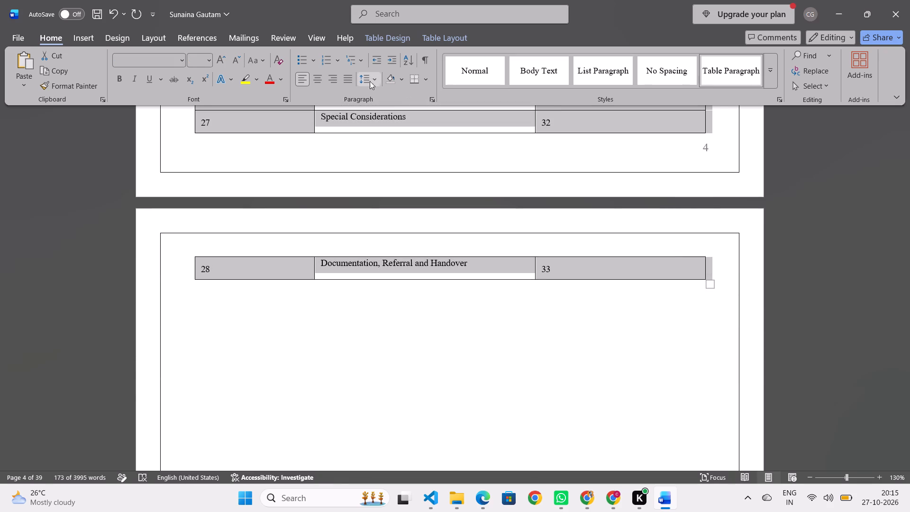
{"action": "left_click", "coordinate": [373, 79]}
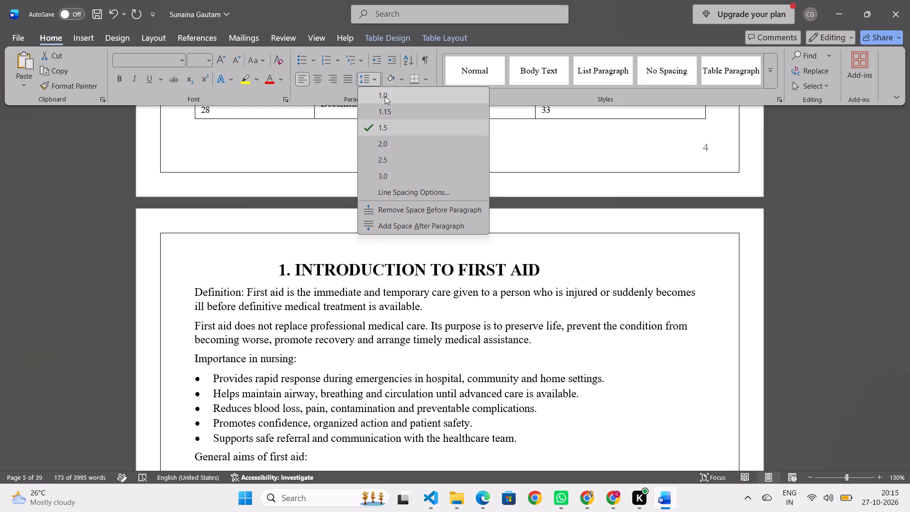
{"action": "left_click", "coordinate": [385, 96]}
Set the font size of the whole index table to 9.
{"action": "scroll", "coordinate": [422, 160], "scroll_direction": "up", "scroll_amount": 5}
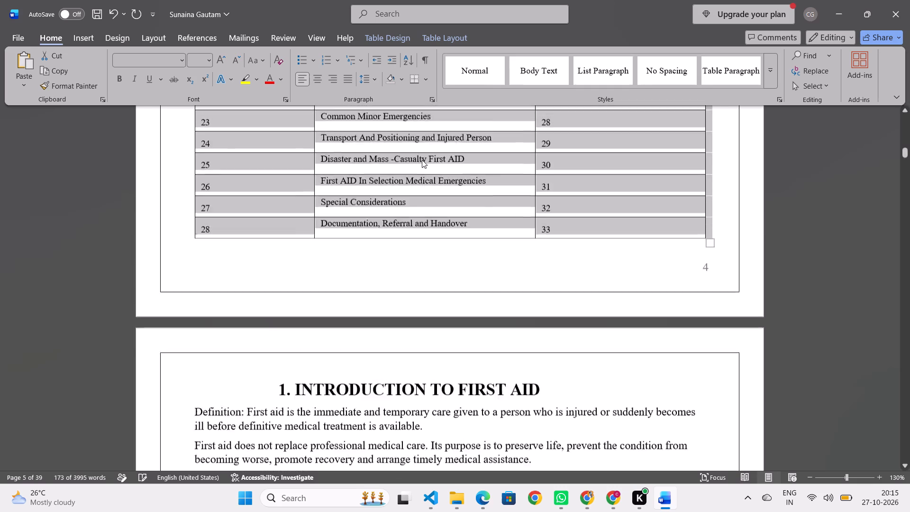
{"action": "scroll", "coordinate": [422, 160], "scroll_direction": "up", "scroll_amount": 13}
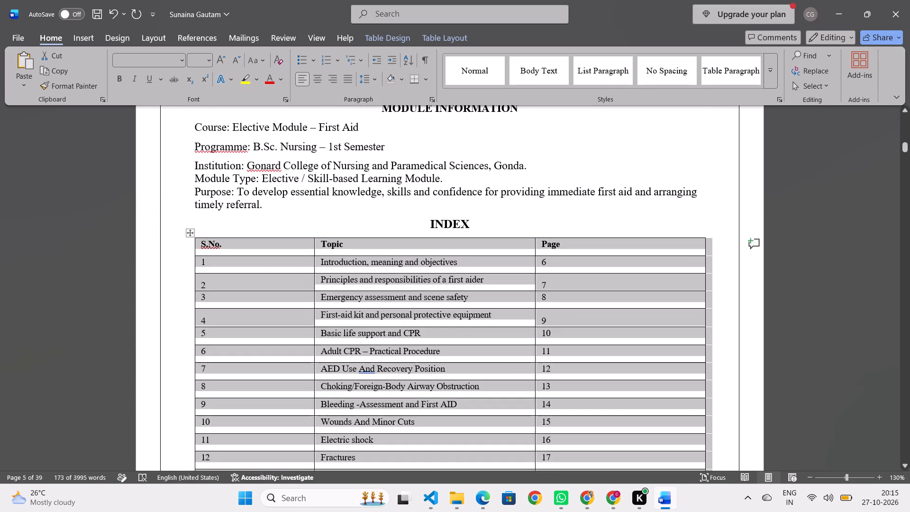
{"action": "left_click", "coordinate": [209, 60]}
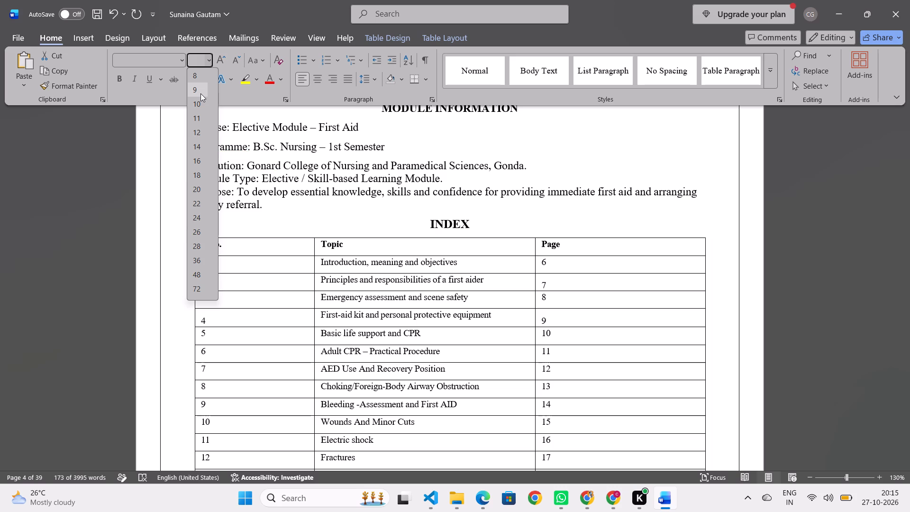
{"action": "left_click", "coordinate": [200, 93]}
{"action": "scroll", "coordinate": [311, 248], "scroll_direction": "down", "scroll_amount": 9}
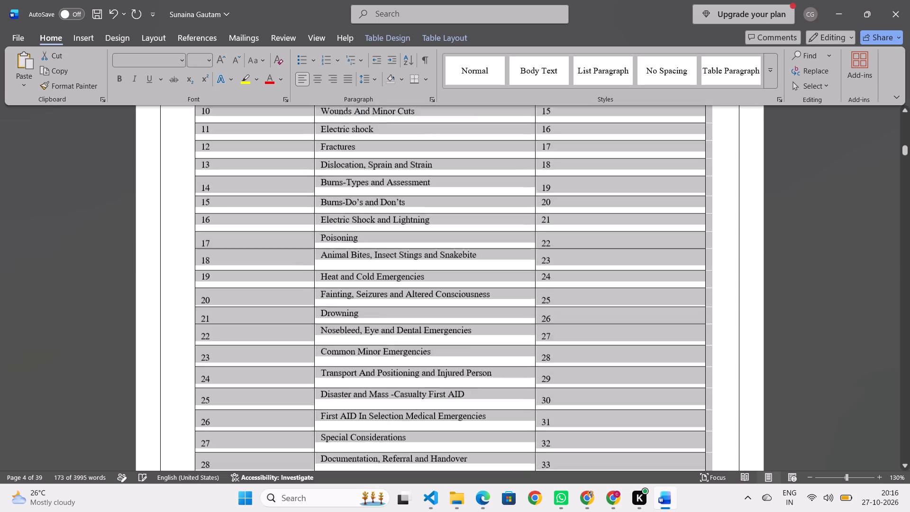
{"action": "scroll", "coordinate": [312, 249], "scroll_direction": "down", "scroll_amount": 4}
Apply 1.15 line spacing to the module information lines from Course through Purpose.
{"action": "scroll", "coordinate": [312, 249], "scroll_direction": "up", "scroll_amount": 18}
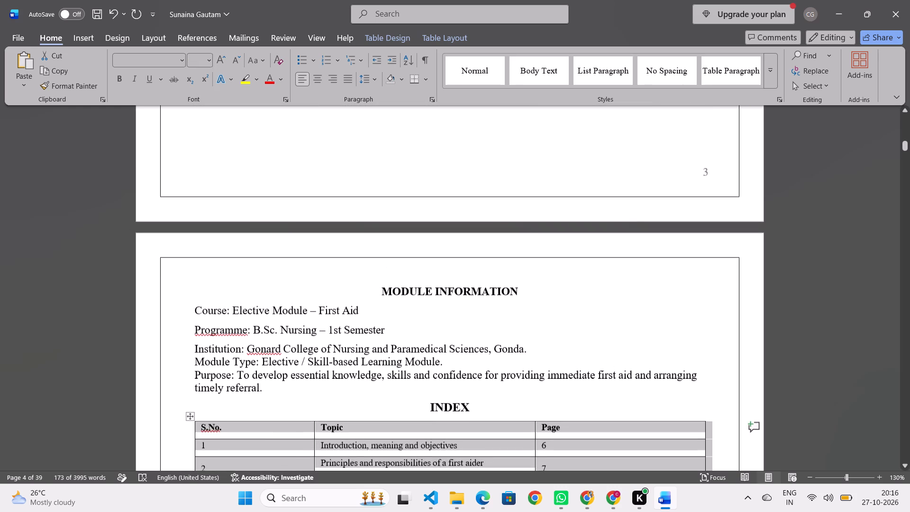
{"action": "left_click_drag", "start_coordinate": [270, 391], "coordinate": [184, 307]}
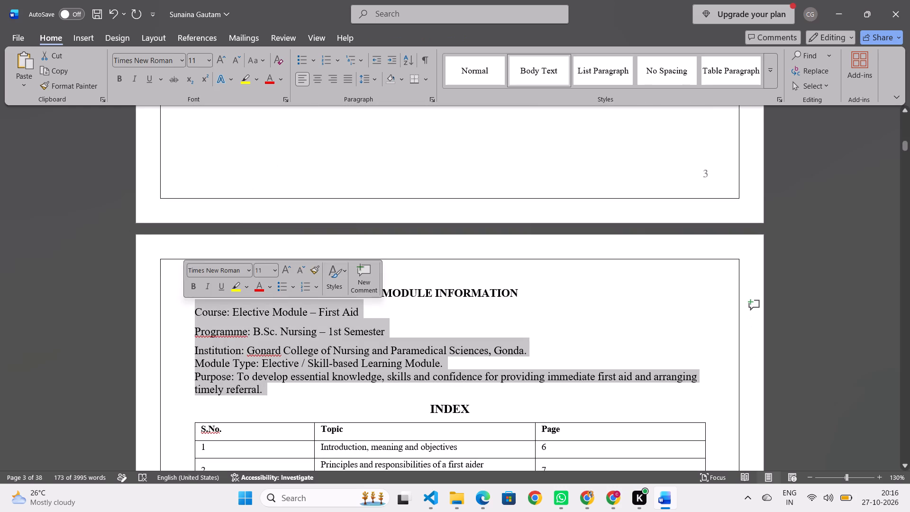
{"action": "left_click", "coordinate": [375, 77]}
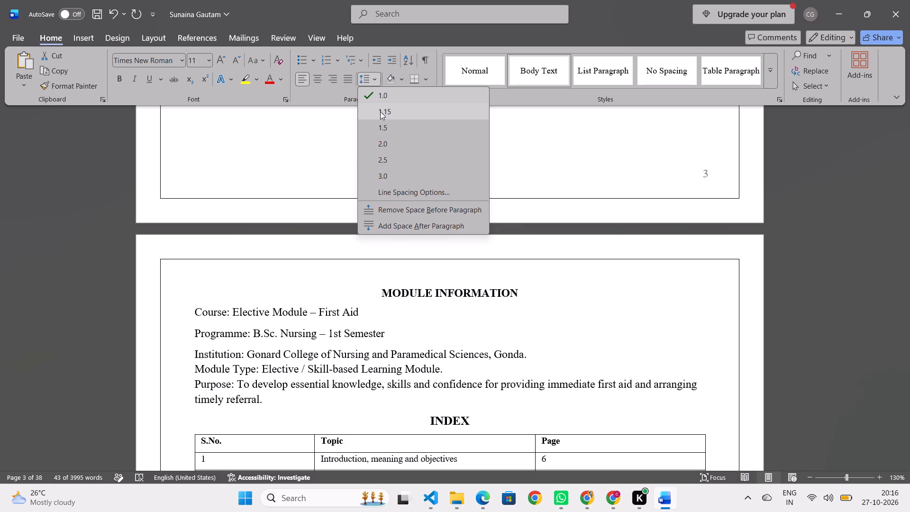
{"action": "left_click", "coordinate": [380, 111]}
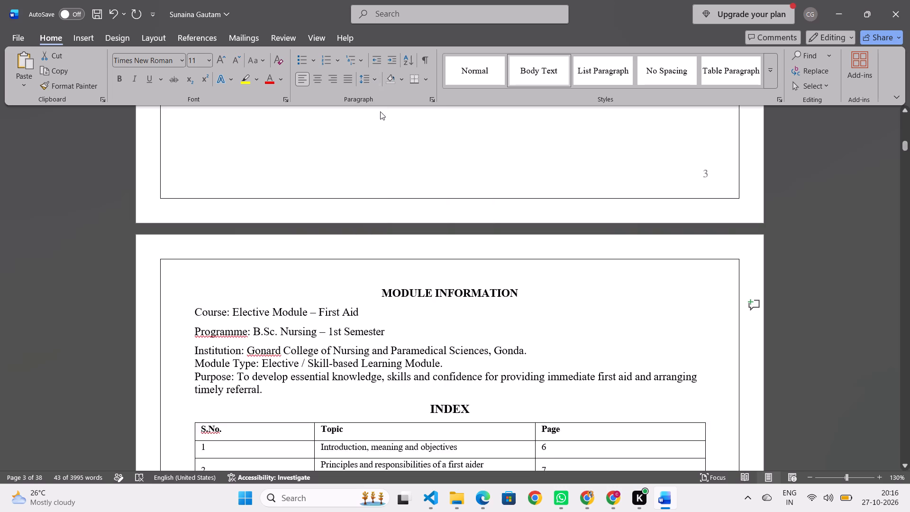
{"action": "left_click", "coordinate": [490, 375]}
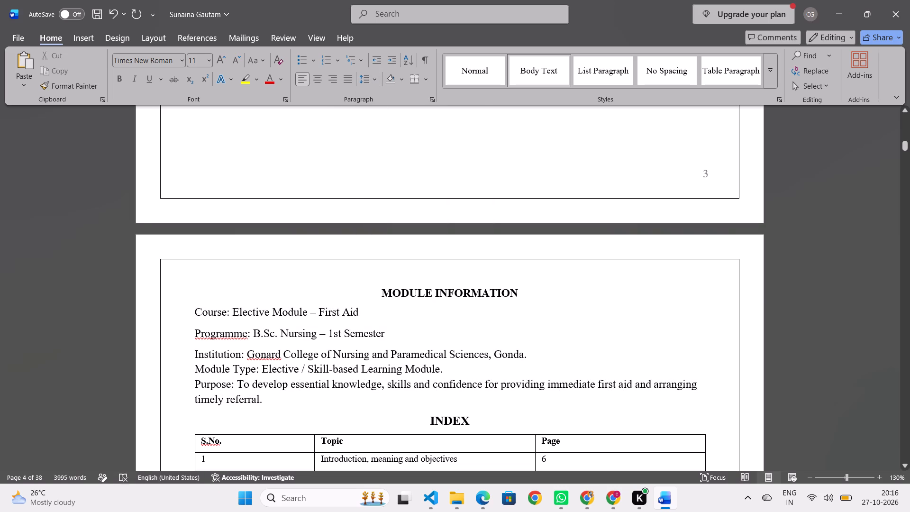
Check whether the whole index table ends on page 4, and review the Introduction to First Aid section that follows.
{"action": "scroll", "coordinate": [277, 347], "scroll_direction": "down", "scroll_amount": 16}
{"action": "scroll", "coordinate": [294, 337], "scroll_direction": "up", "scroll_amount": 1}
{"action": "scroll", "coordinate": [294, 337], "scroll_direction": "down", "scroll_amount": 6}
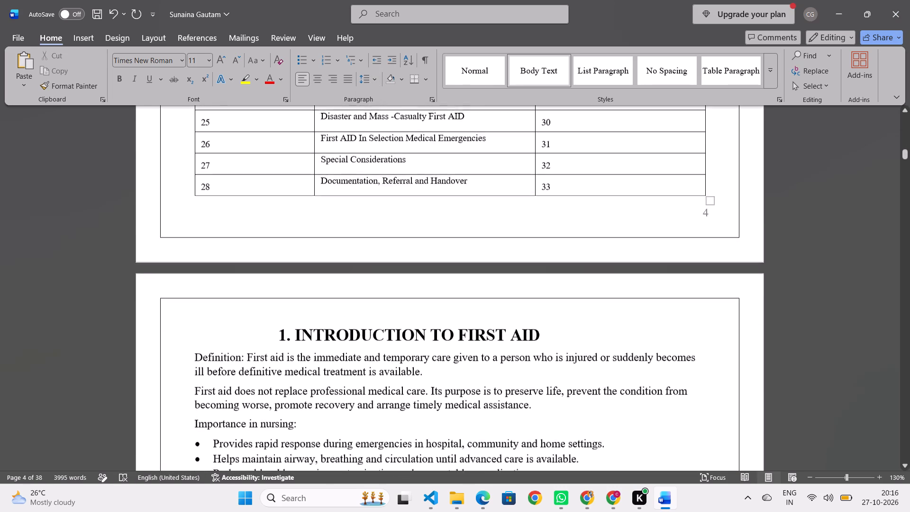
{"action": "scroll", "coordinate": [294, 337], "scroll_direction": "down", "scroll_amount": 19}
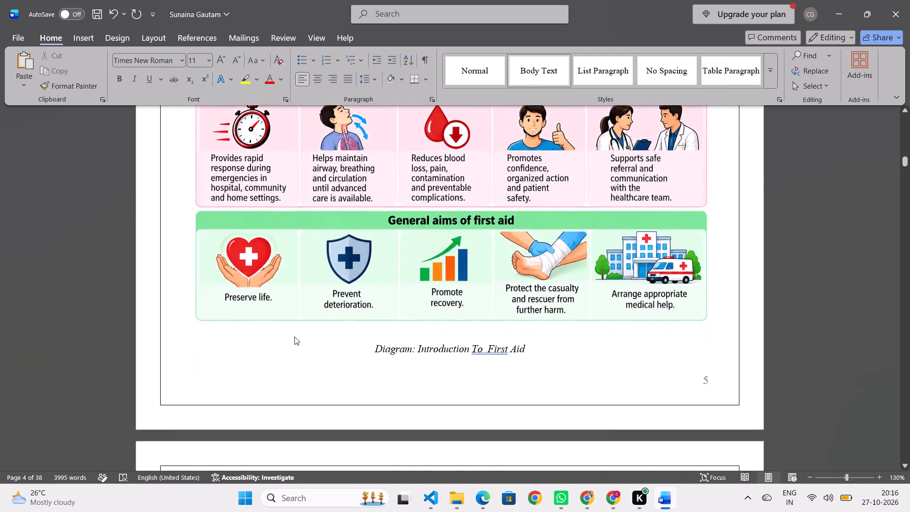
Apply the suggested correction "To First" to the double space in the Introduction To First Aid diagram caption.
{"action": "scroll", "coordinate": [294, 337], "scroll_direction": "down", "scroll_amount": 1}
{"action": "scroll", "coordinate": [294, 337], "scroll_direction": "up", "scroll_amount": 4}
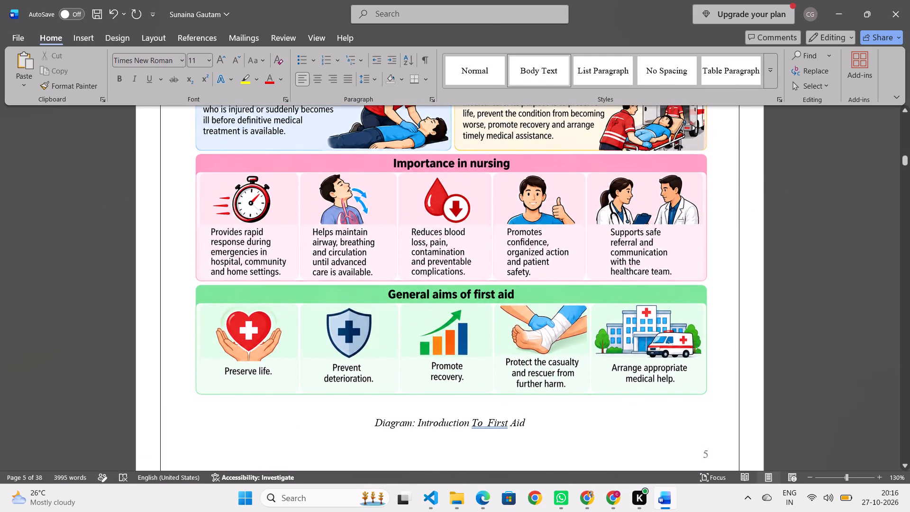
{"action": "left_click", "coordinate": [489, 425]}
{"action": "right_click", "coordinate": [489, 425]}
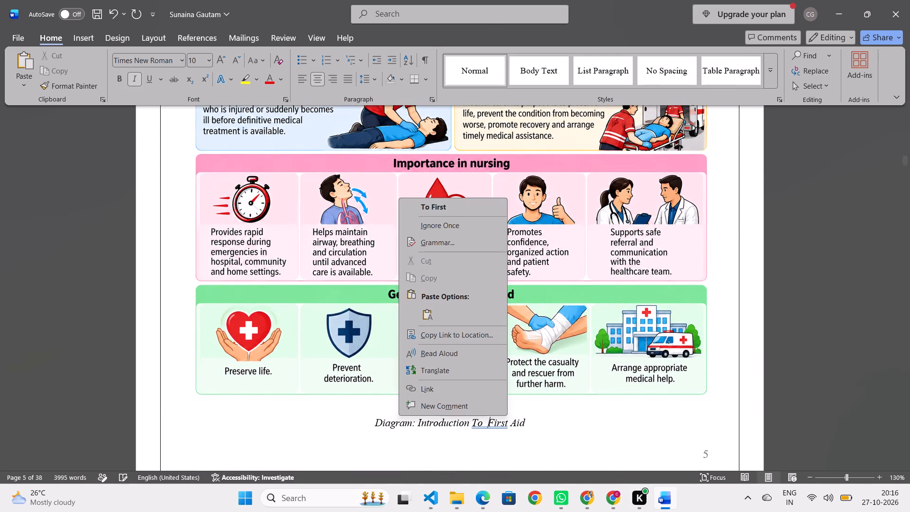
{"action": "left_click", "coordinate": [434, 210]}
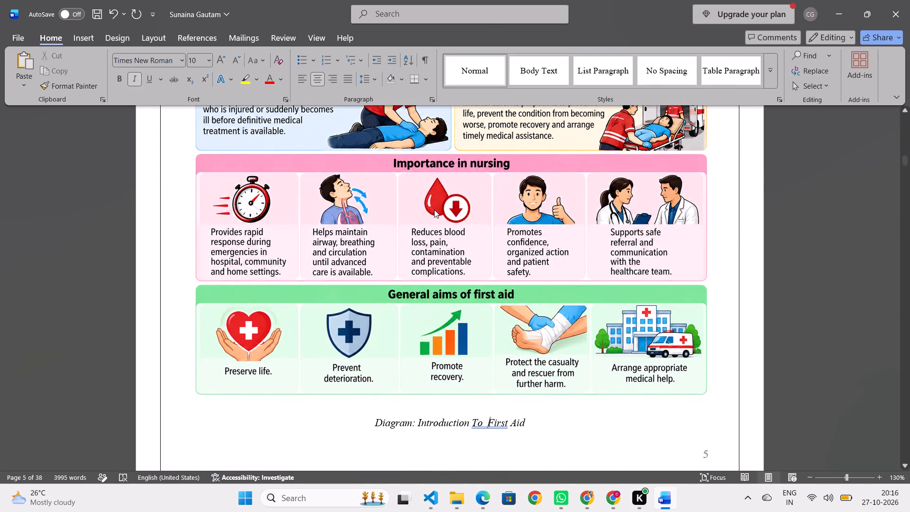
Review the sections from Principles and Responsibilities of a First Aider to Basic Life Support, checking which page each falls on.
{"action": "scroll", "coordinate": [476, 352], "scroll_direction": "down", "scroll_amount": 13}
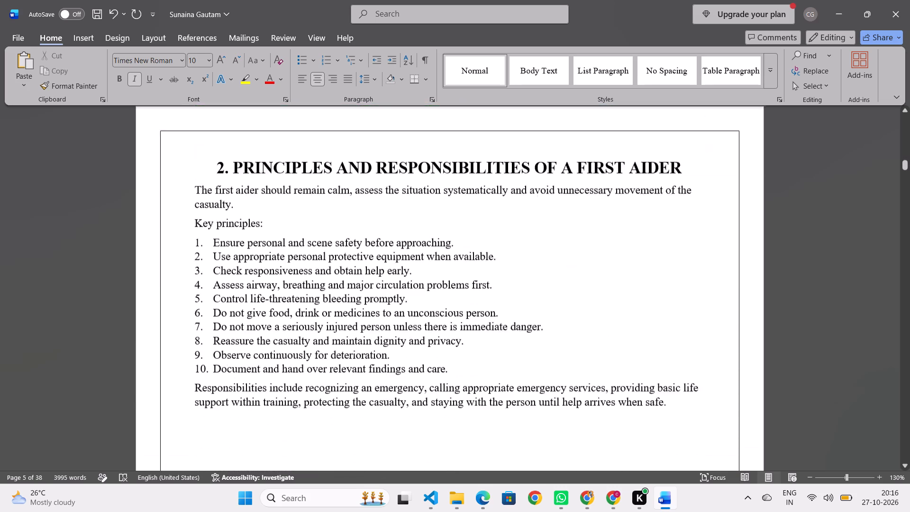
{"action": "scroll", "coordinate": [476, 355], "scroll_direction": "down", "scroll_amount": 3}
{"action": "scroll", "coordinate": [476, 355], "scroll_direction": "up", "scroll_amount": 1}
{"action": "scroll", "coordinate": [476, 355], "scroll_direction": "down", "scroll_amount": 14}
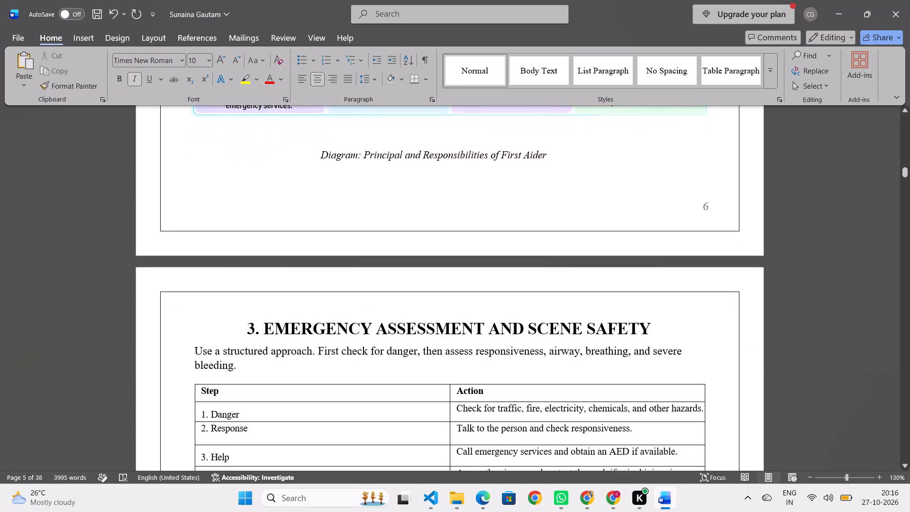
{"action": "scroll", "coordinate": [476, 355], "scroll_direction": "down", "scroll_amount": 15}
{"action": "scroll", "coordinate": [476, 355], "scroll_direction": "down", "scroll_amount": 6}
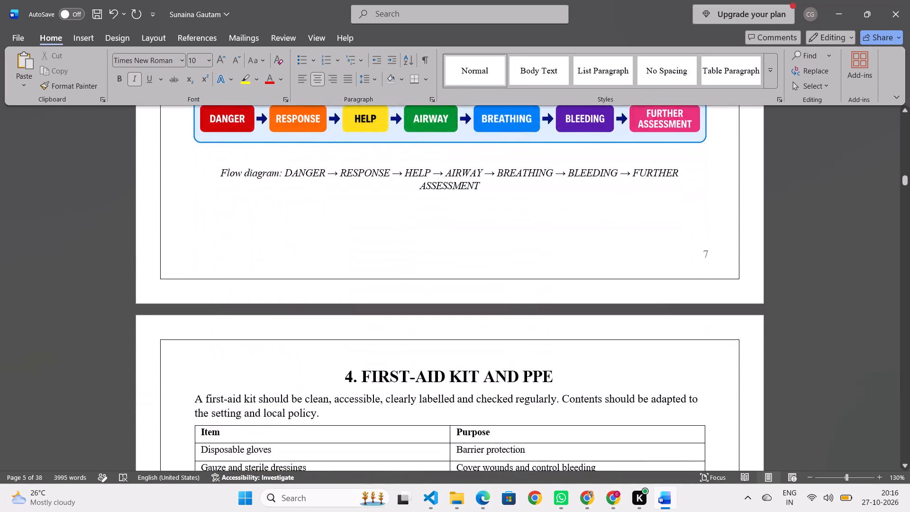
{"action": "scroll", "coordinate": [476, 355], "scroll_direction": "up", "scroll_amount": 5}
{"action": "scroll", "coordinate": [476, 355], "scroll_direction": "down", "scroll_amount": 10}
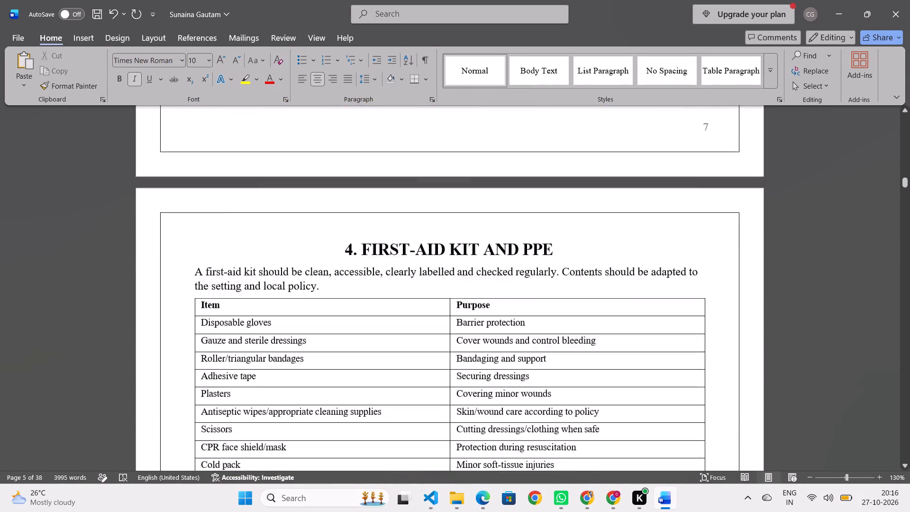
{"action": "scroll", "coordinate": [476, 355], "scroll_direction": "down", "scroll_amount": 20}
{"action": "scroll", "coordinate": [476, 355], "scroll_direction": "down", "scroll_amount": 7}
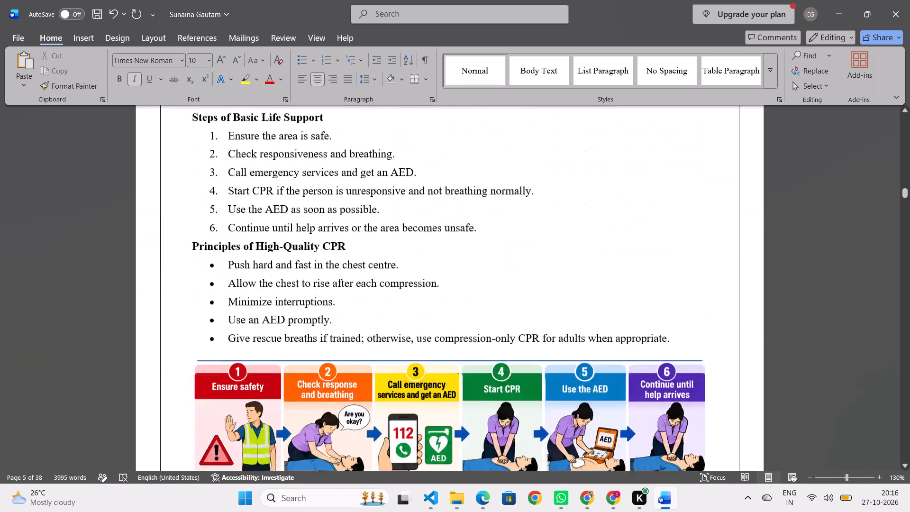
{"action": "scroll", "coordinate": [476, 355], "scroll_direction": "up", "scroll_amount": 15}
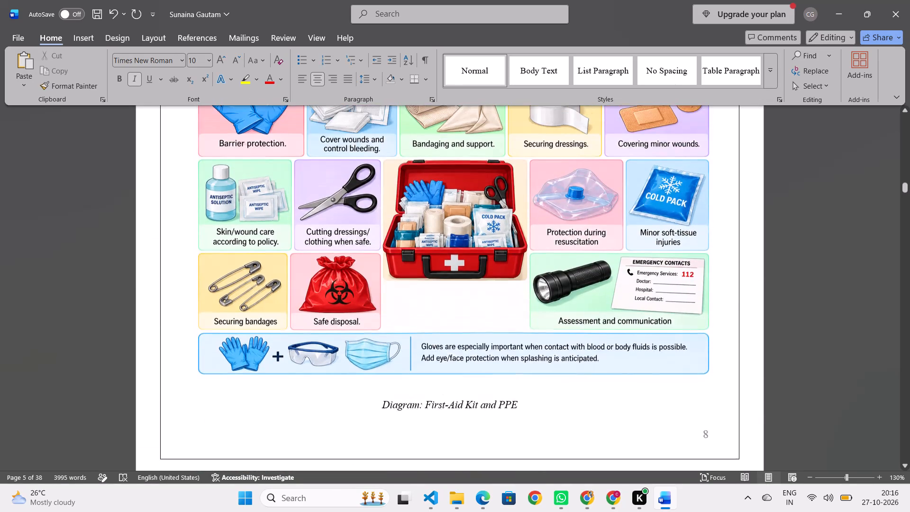
{"action": "scroll", "coordinate": [637, 359], "scroll_direction": "up", "scroll_amount": 13}
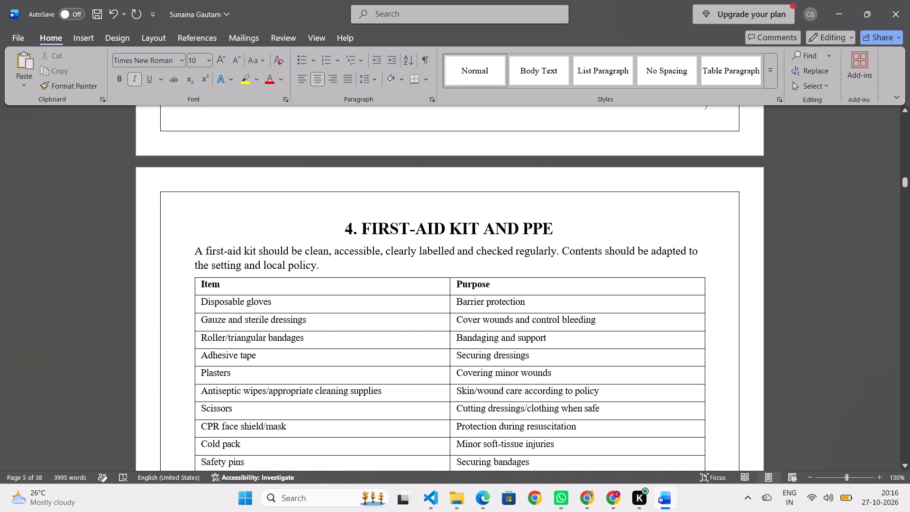
In the index table, set the page numbers of topics 1 to 4 to 5, 6, 7 and 8.
{"action": "left_click_drag", "start_coordinate": [906, 182], "coordinate": [908, 103]}
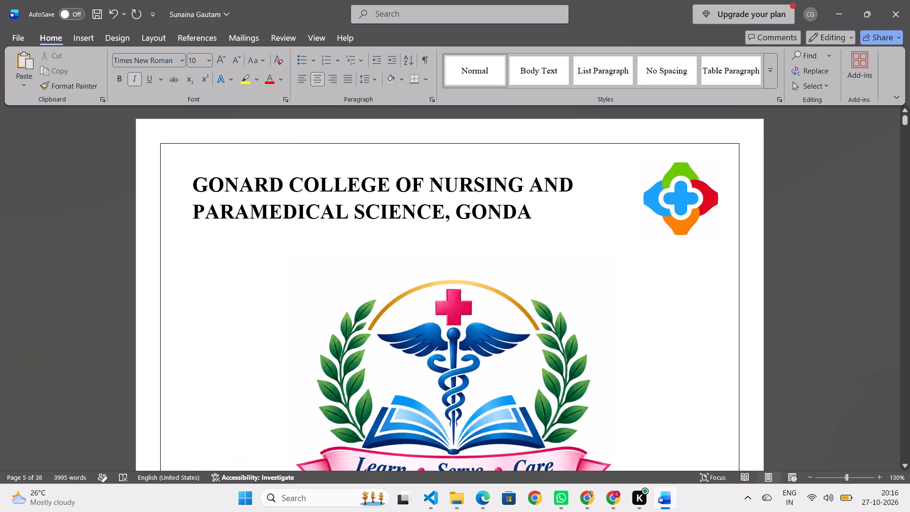
{"action": "scroll", "coordinate": [261, 338], "scroll_direction": "down", "scroll_amount": 19}
{"action": "scroll", "coordinate": [276, 362], "scroll_direction": "up", "scroll_amount": 1}
{"action": "scroll", "coordinate": [276, 362], "scroll_direction": "down", "scroll_amount": 6}
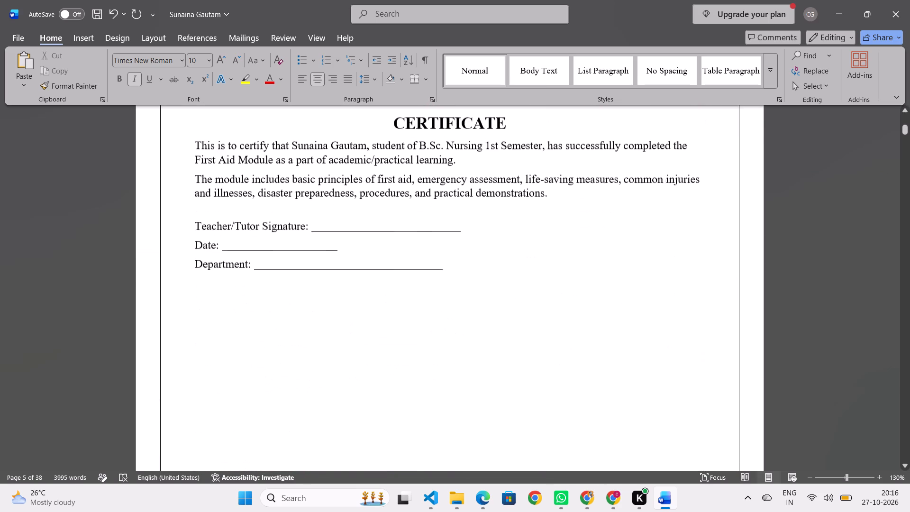
{"action": "scroll", "coordinate": [277, 367], "scroll_direction": "down", "scroll_amount": 20}
{"action": "scroll", "coordinate": [278, 367], "scroll_direction": "down", "scroll_amount": 9}
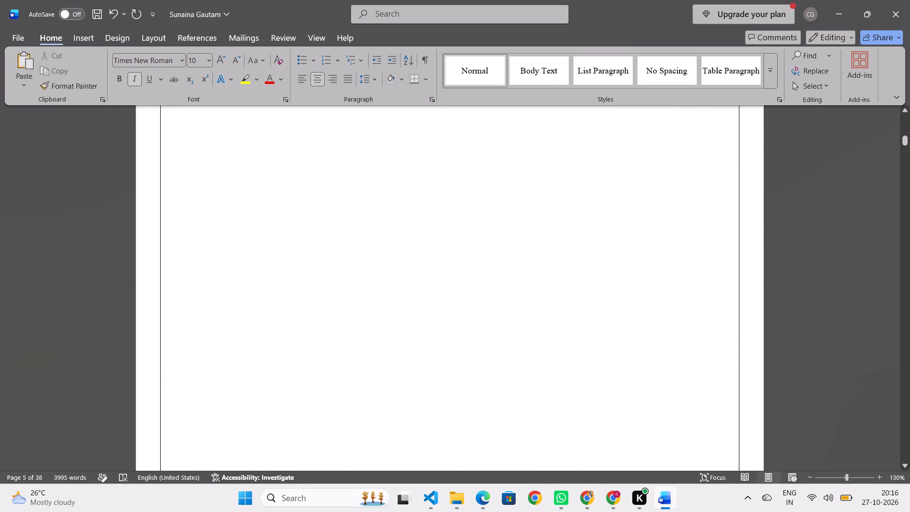
{"action": "scroll", "coordinate": [278, 367], "scroll_direction": "down", "scroll_amount": 19}
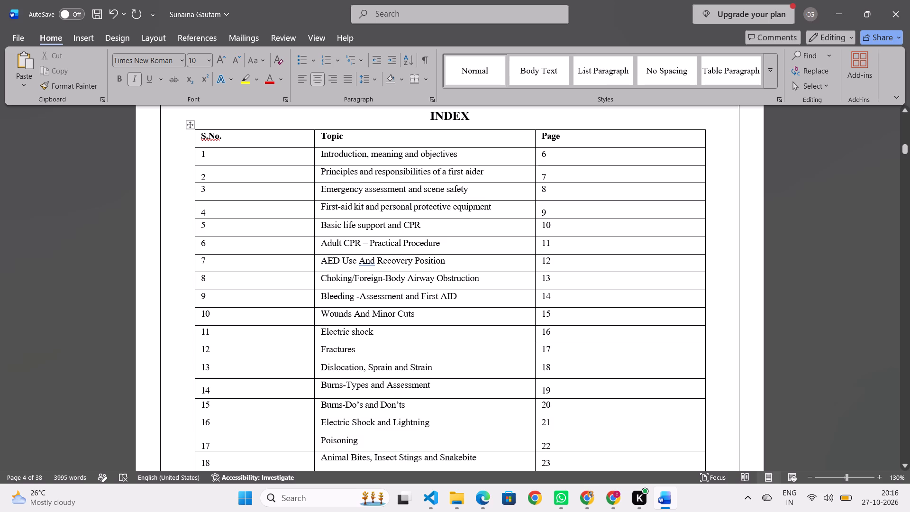
{"action": "left_click", "coordinate": [555, 156]}
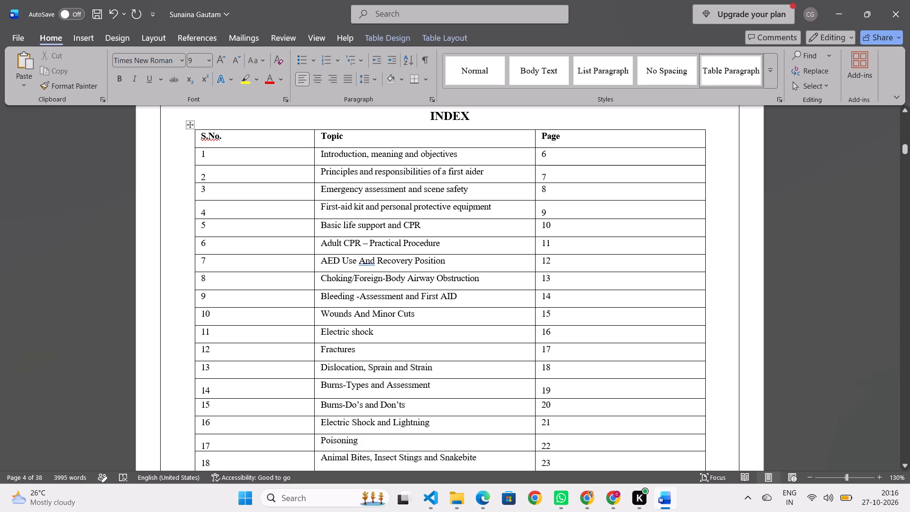
{"action": "key", "text": "BackSpace"}
{"action": "key", "text": "5"}
{"action": "left_click", "coordinate": [550, 176]}
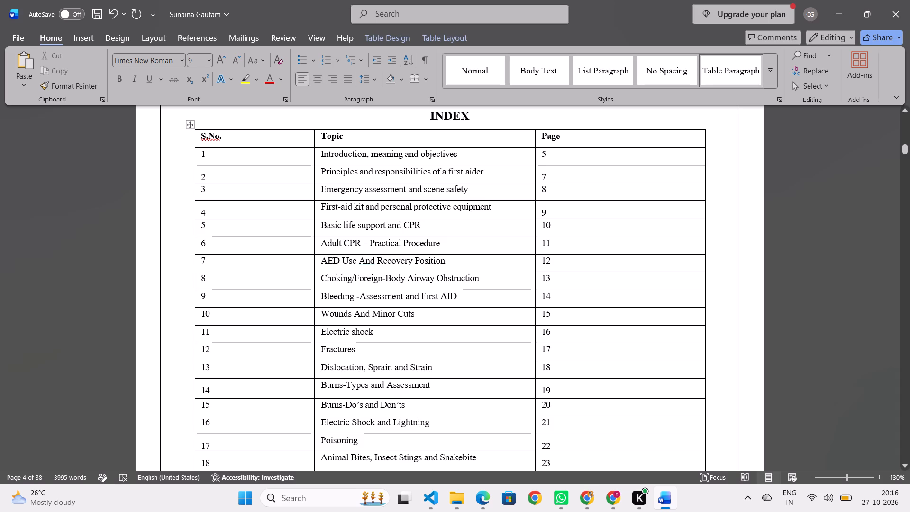
{"action": "key", "text": "BackSpace"}
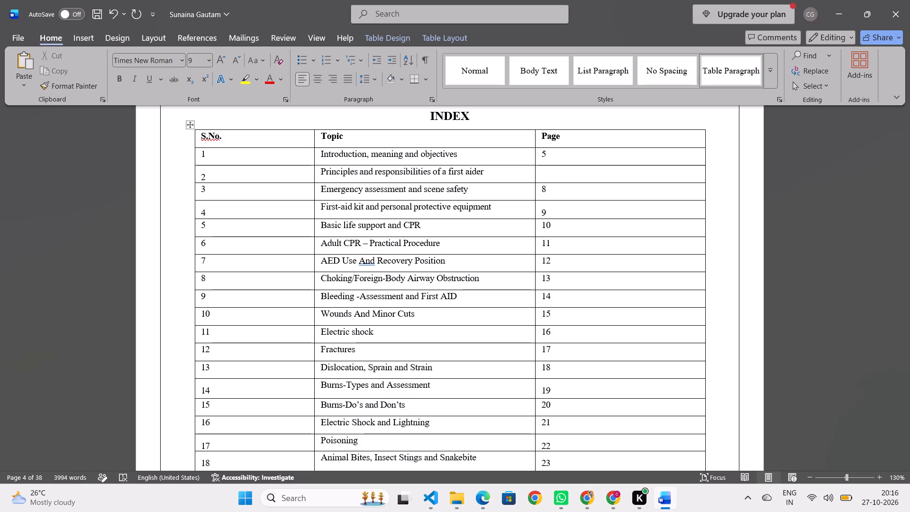
{"action": "key", "text": "6"}
{"action": "left_click", "coordinate": [553, 186]}
{"action": "key", "text": "BackSpace"}
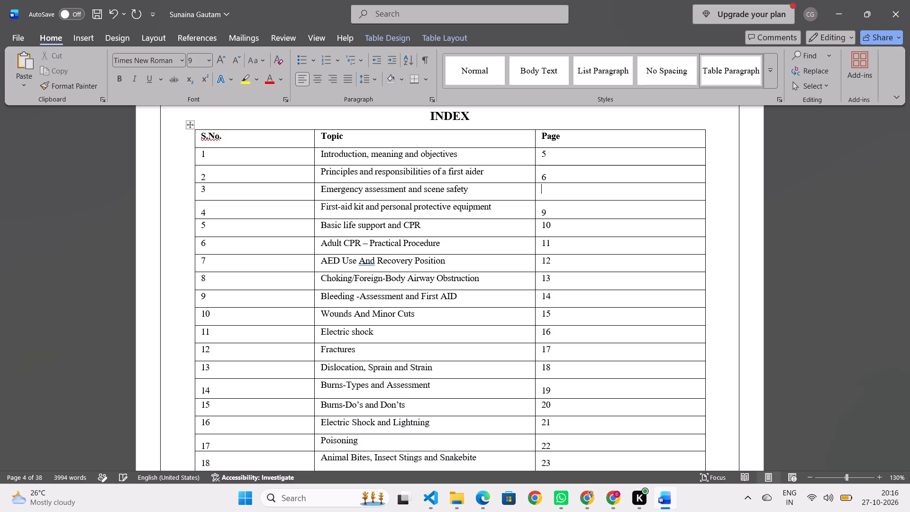
{"action": "key", "text": "7"}
{"action": "left_click", "coordinate": [551, 209]}
{"action": "key", "text": "BackSpace"}
{"action": "key", "text": "8"}
Set the index page numbers of topics 5 to 7, Basic life support through AED use, to 9, 10 and 11.
{"action": "left_click", "coordinate": [558, 226]}
{"action": "key", "text": "BackSpace"}
{"action": "key", "text": "BackSpace"}
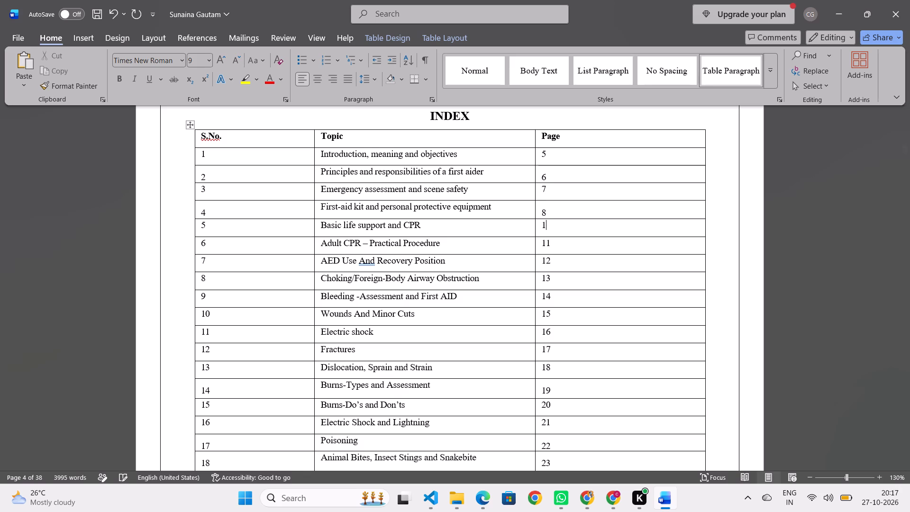
{"action": "key", "text": "9"}
{"action": "left_click", "coordinate": [564, 247]}
{"action": "key", "text": "BackSpace"}
{"action": "key", "text": "BackSpace"}
{"action": "type", "text": "10"}
{"action": "left_click", "coordinate": [563, 263]}
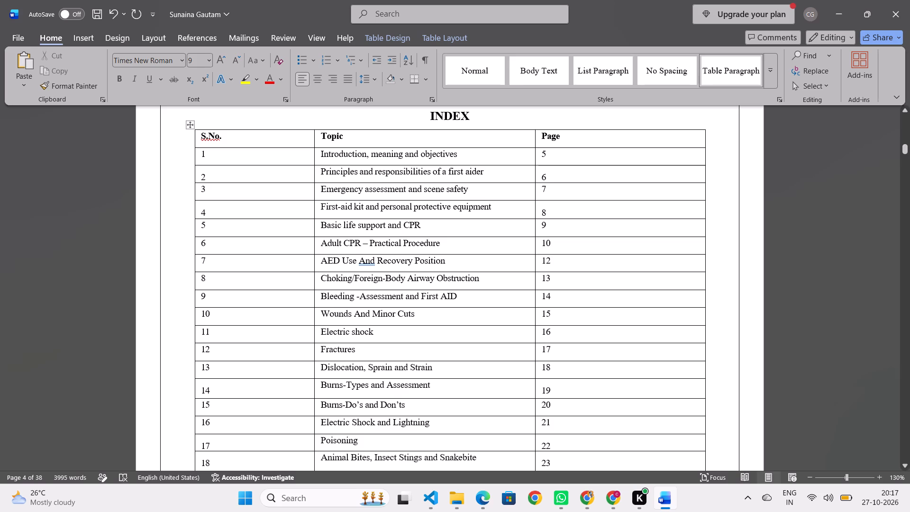
{"action": "key", "text": "BackSpace"}
{"action": "key", "text": "1"}
{"action": "left_click", "coordinate": [563, 261]}
Set the index page numbers of topics 8 to 10, Choking through Wounds And Minor Cuts, to 12, 13 and 14.
{"action": "left_click", "coordinate": [573, 282]}
{"action": "key", "text": "backslash"}
{"action": "key", "text": "BackSpace"}
{"action": "key", "text": "BackSpace"}
{"action": "key", "text": "2"}
{"action": "left_click", "coordinate": [572, 294]}
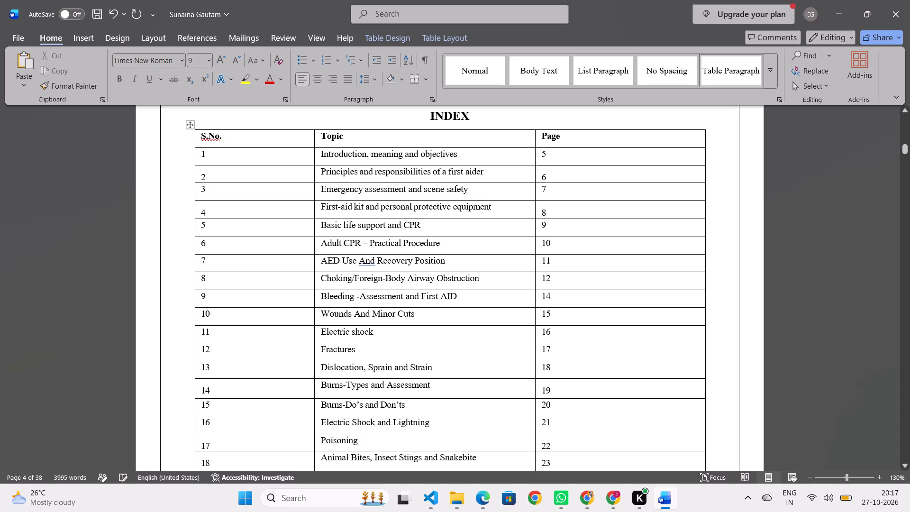
{"action": "key", "text": "BackSpace"}
{"action": "key", "text": "3"}
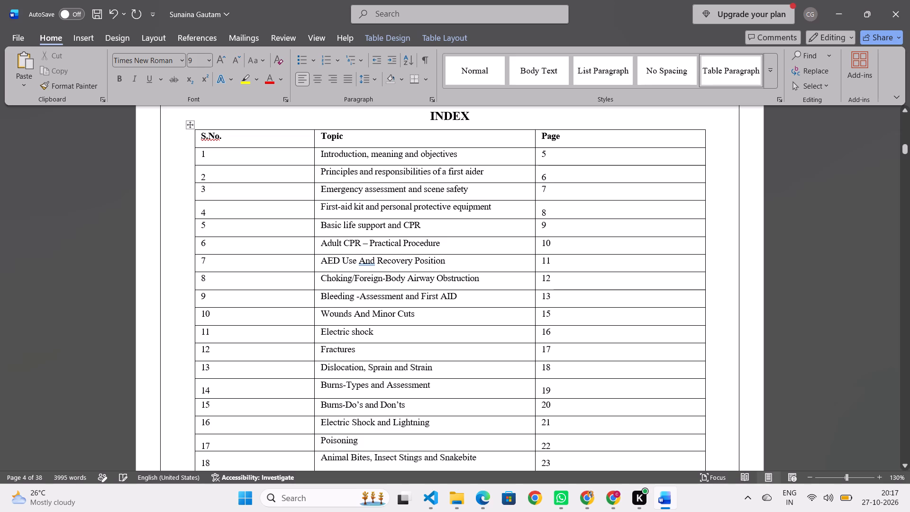
{"action": "left_click", "coordinate": [569, 310]}
{"action": "key", "text": "BackSpace"}
{"action": "key", "text": "4"}
Set the index page numbers for Electric shock, Fractures, and Dislocation, Sprain and Strain to 15, 16 and 17.
{"action": "left_click", "coordinate": [558, 331]}
{"action": "key", "text": "BackSpace"}
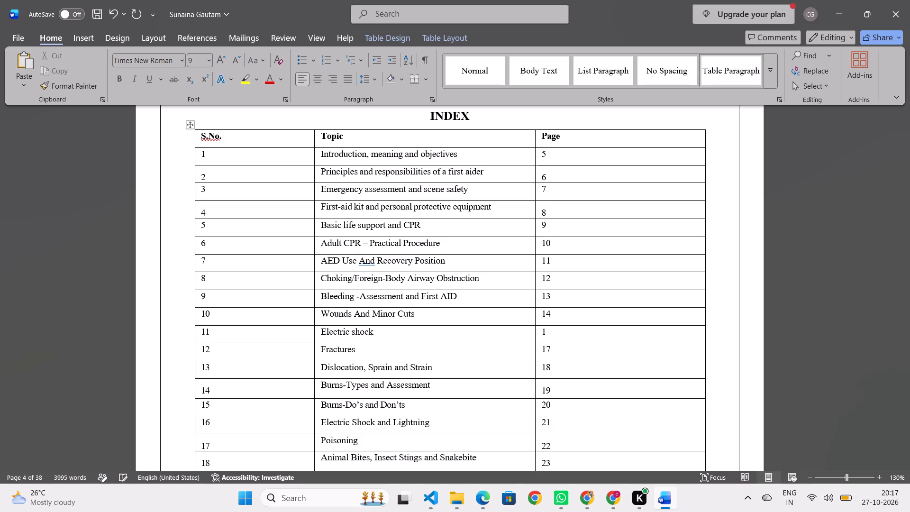
{"action": "key", "text": "5"}
{"action": "left_click", "coordinate": [565, 344]}
{"action": "key", "text": "BackSpace"}
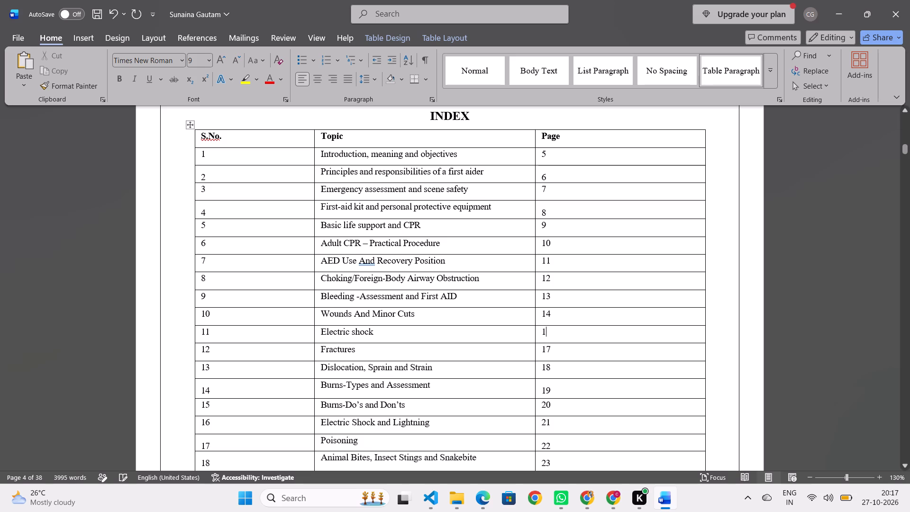
{"action": "key", "text": "5"}
{"action": "left_click", "coordinate": [564, 351]}
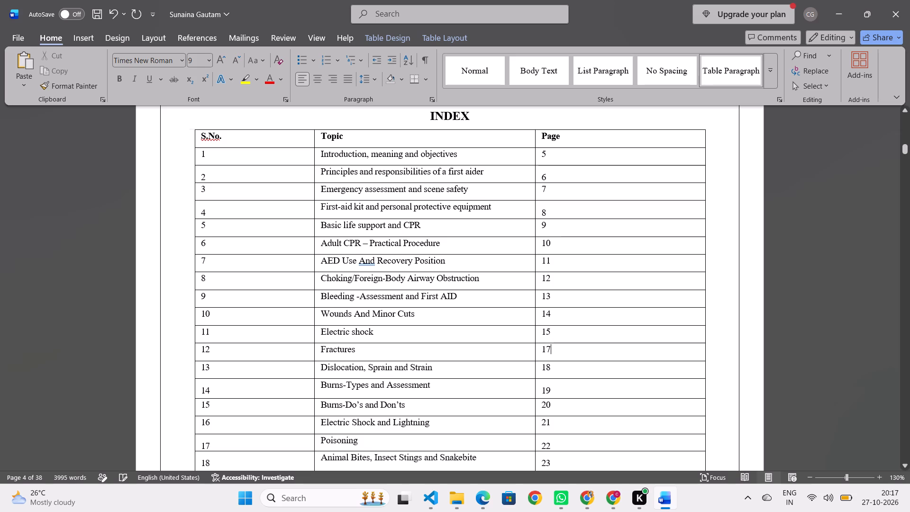
{"action": "key", "text": "BackSpace"}
{"action": "key", "text": "6"}
{"action": "left_click", "coordinate": [564, 360]}
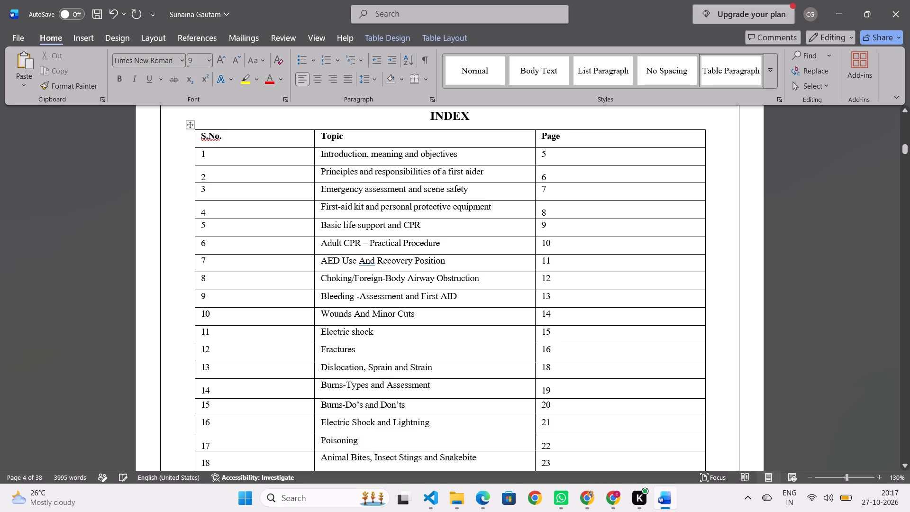
{"action": "left_click", "coordinate": [564, 367]}
{"action": "key", "text": "BackSpace"}
{"action": "key", "text": "7"}
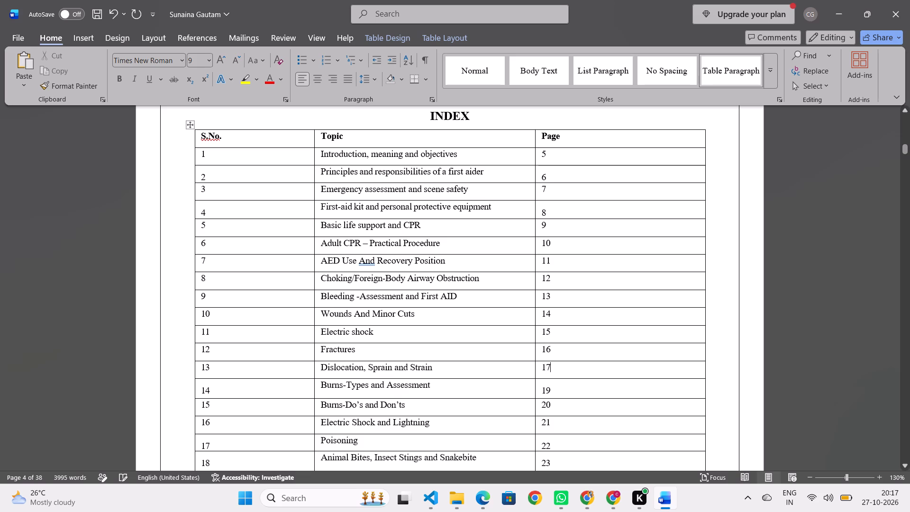
Set the index page numbers of topics 14 to 16, Burns-Types through Electric Shock and Lightning, to 18, 19 and 20.
{"action": "left_click", "coordinate": [566, 394]}
{"action": "key", "text": "Insert"}
{"action": "key", "text": "BackSpace"}
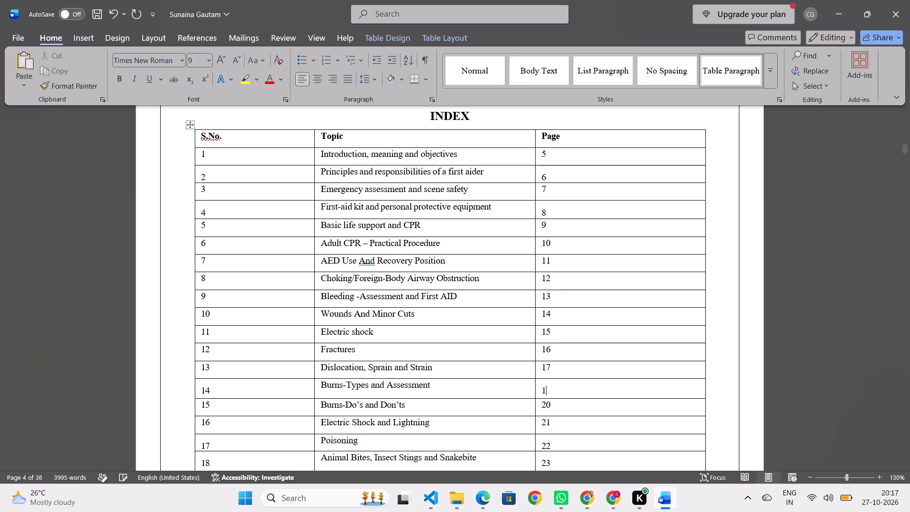
{"action": "key", "text": "8"}
{"action": "left_click", "coordinate": [560, 405]}
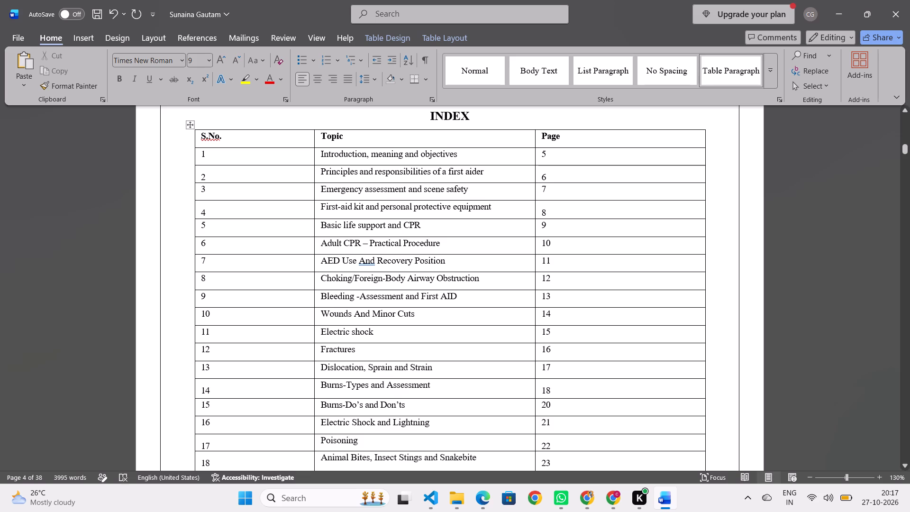
{"action": "key", "text": "BackSpace"}
{"action": "key", "text": "BackSpace"}
{"action": "type", "text": "19"}
{"action": "left_click", "coordinate": [560, 414]}
{"action": "left_click", "coordinate": [558, 424]}
{"action": "key", "text": "BackSpace"}
{"action": "key", "text": "0"}
{"action": "scroll", "coordinate": [564, 422], "scroll_direction": "down", "scroll_amount": 5}
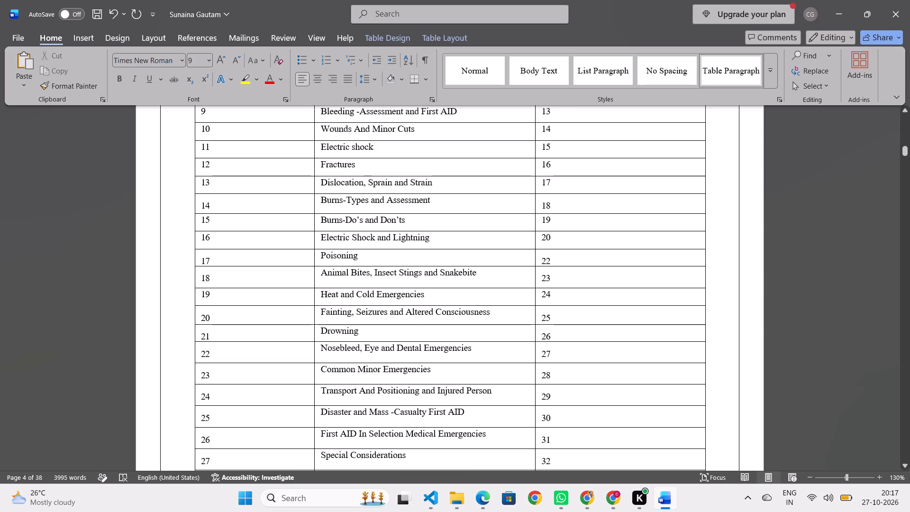
Set the index page numbers of topics 17 to 19, Poisoning through Heat and Cold Emergencies, to 21, 22 and 23.
{"action": "left_click", "coordinate": [555, 263]}
{"action": "key", "text": "BackSpace"}
{"action": "key", "text": "1"}
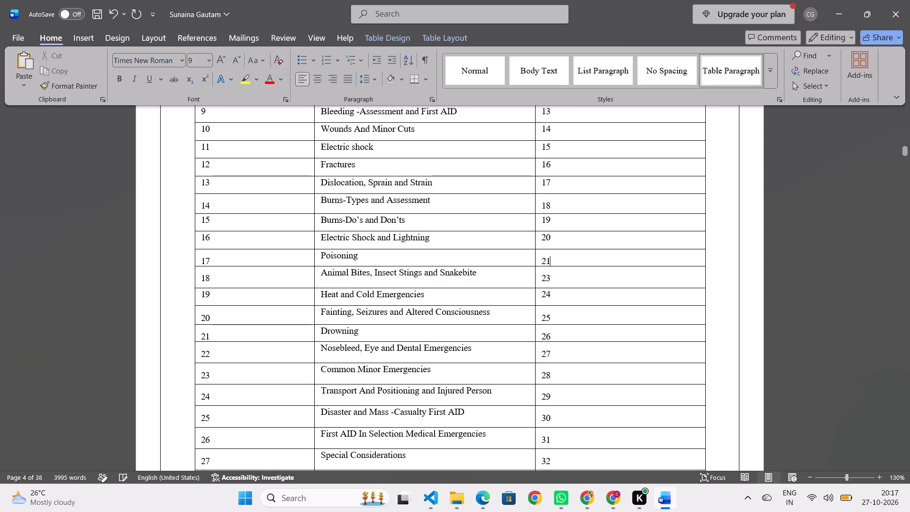
{"action": "left_click", "coordinate": [559, 293]}
{"action": "left_click", "coordinate": [558, 275]}
{"action": "key", "text": "BackSpace"}
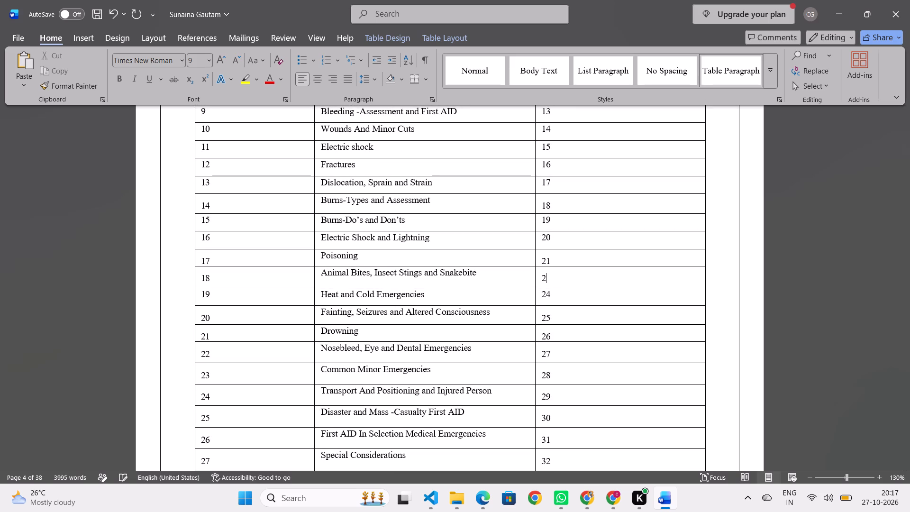
{"action": "key", "text": "2"}
{"action": "left_click", "coordinate": [556, 291]}
{"action": "key", "text": "BackSpace"}
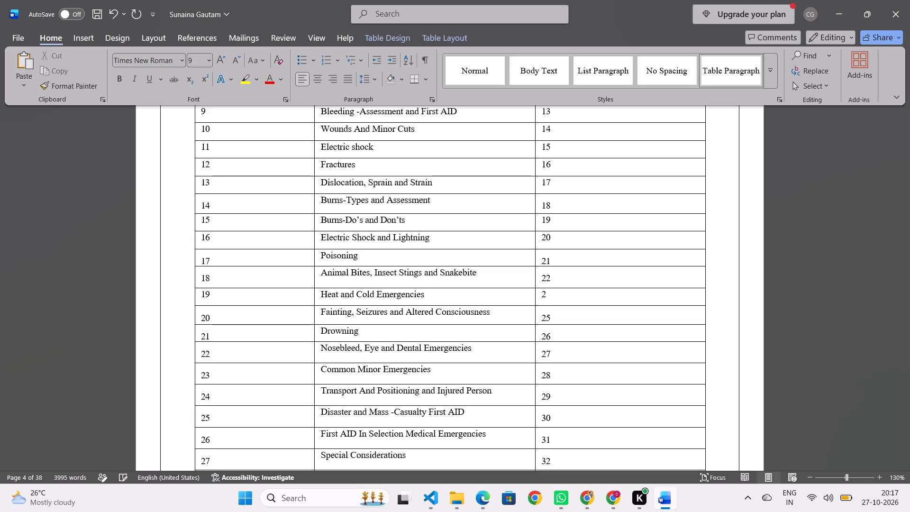
{"action": "key", "text": "3"}
Set the index page numbers of topics 20 to 22, Fainting through Nosebleed, Eye and Dental Emergencies, to 24, 25 and 26.
{"action": "left_click", "coordinate": [556, 315]}
{"action": "key", "text": "BackSpace"}
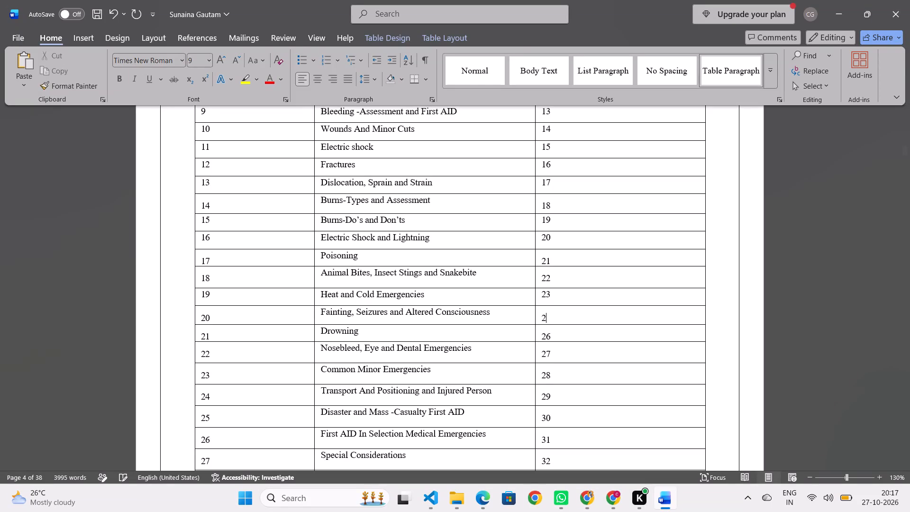
{"action": "key", "text": "4"}
{"action": "left_click", "coordinate": [553, 334]}
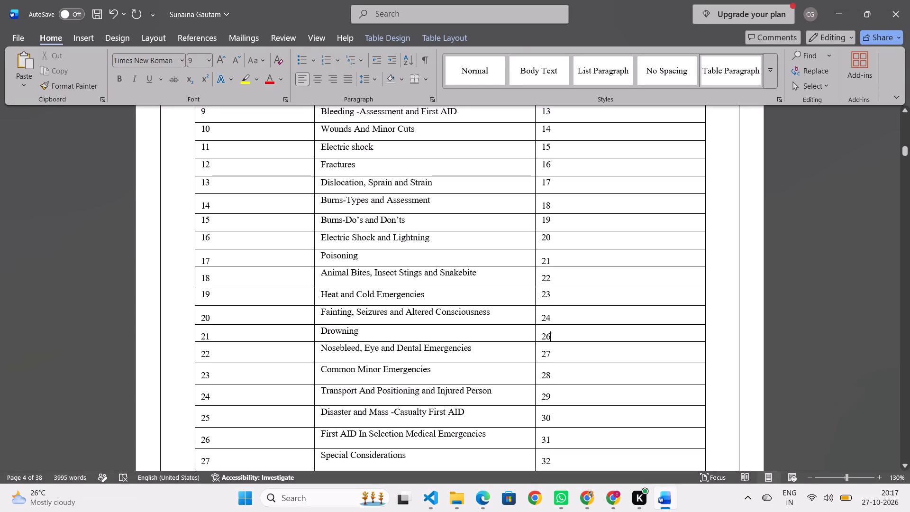
{"action": "key", "text": "BackSpace"}
{"action": "key", "text": "5"}
{"action": "left_click", "coordinate": [564, 354]}
{"action": "key", "text": "BackSpace"}
{"action": "key", "text": "6"}
Set the index page numbers of topics 23 to 25, Common Minor Emergencies through Disaster and Mass-Casualty First AID, to 27, 28 and 29.
{"action": "left_click", "coordinate": [569, 374]}
{"action": "key", "text": "BackSpace"}
{"action": "key", "text": "7"}
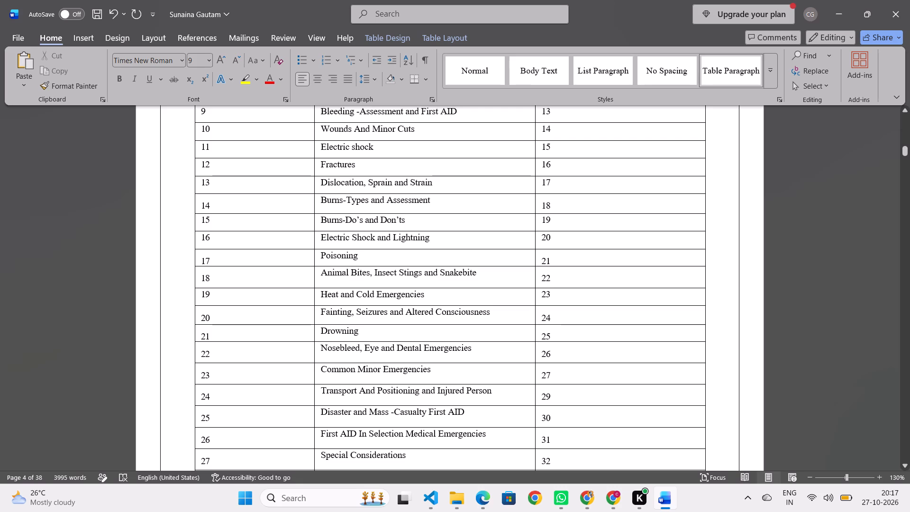
{"action": "left_click", "coordinate": [568, 390]}
{"action": "key", "text": "BackSpace"}
{"action": "key", "text": "8"}
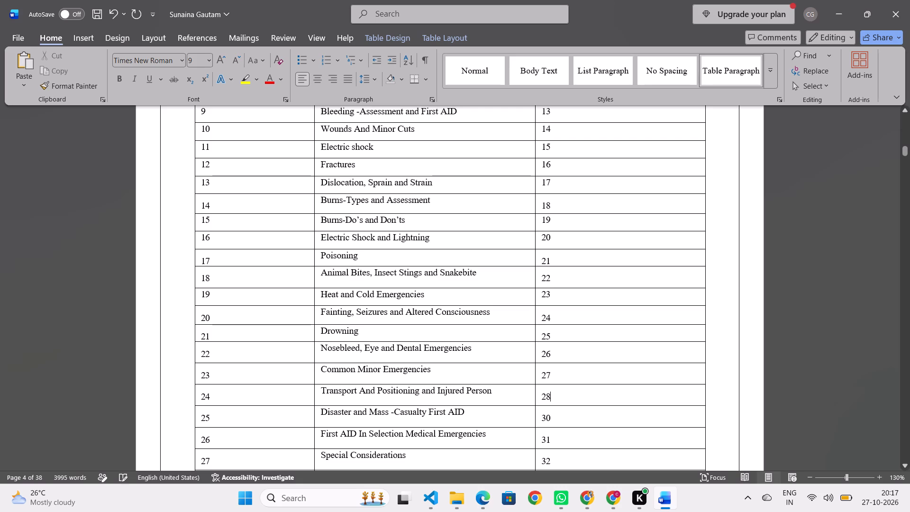
{"action": "left_click", "coordinate": [563, 415]}
{"action": "key", "text": "BackSpace"}
{"action": "key", "text": "BackSpace"}
{"action": "type", "text": "29"}
Set the index page numbers of topics 26 to 28, First AID In Selection Medical Emergencies through Documentation, Referral and Handover, to 30, 31 and 32.
{"action": "scroll", "coordinate": [563, 415], "scroll_direction": "down", "scroll_amount": 4}
{"action": "left_click", "coordinate": [564, 294]}
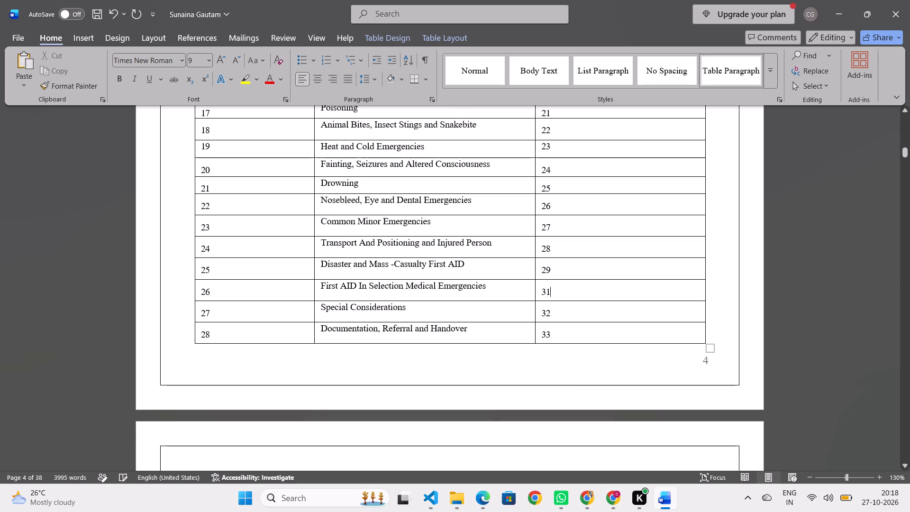
{"action": "key", "text": "BackSpace"}
{"action": "key", "text": "0"}
{"action": "left_click", "coordinate": [559, 319]}
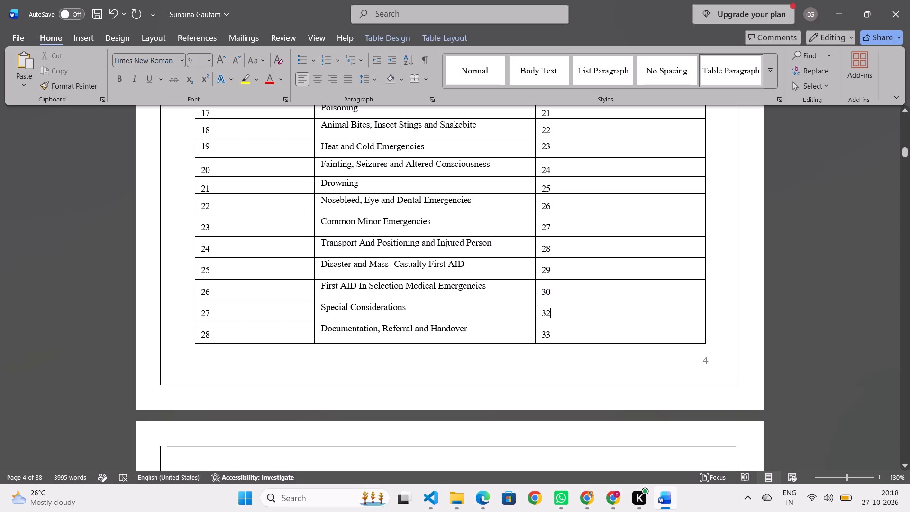
{"action": "key", "text": "BackSpace"}
{"action": "key", "text": "1"}
{"action": "left_click", "coordinate": [564, 332]}
{"action": "key", "text": "BackSpace"}
{"action": "key", "text": "2"}
Review the References section on the document's last page, including the final remarks and signature lines.
{"action": "scroll", "coordinate": [560, 333], "scroll_direction": "down", "scroll_amount": 5}
{"action": "scroll", "coordinate": [560, 333], "scroll_direction": "up", "scroll_amount": 6}
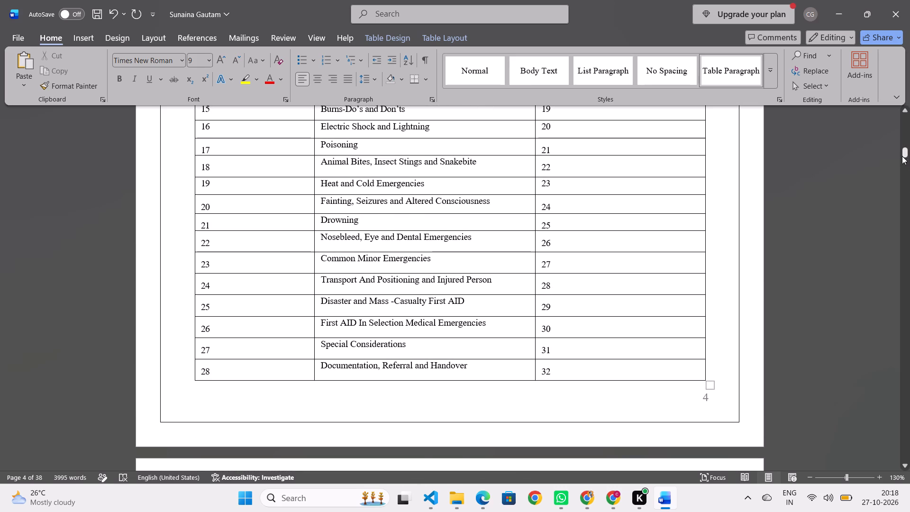
{"action": "left_click_drag", "start_coordinate": [906, 153], "coordinate": [908, 457]}
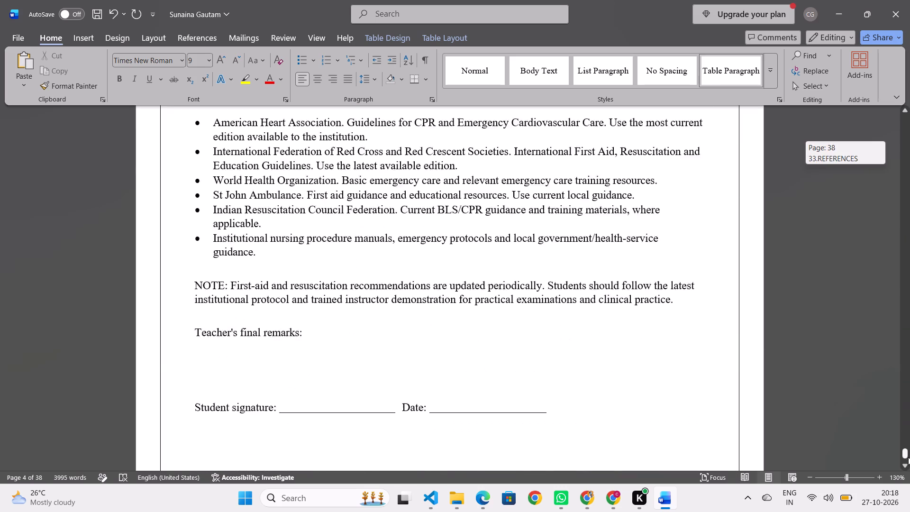
{"action": "left_click_drag", "start_coordinate": [908, 457], "coordinate": [908, 460]}
{"action": "scroll", "coordinate": [692, 286], "scroll_direction": "up", "scroll_amount": 11}
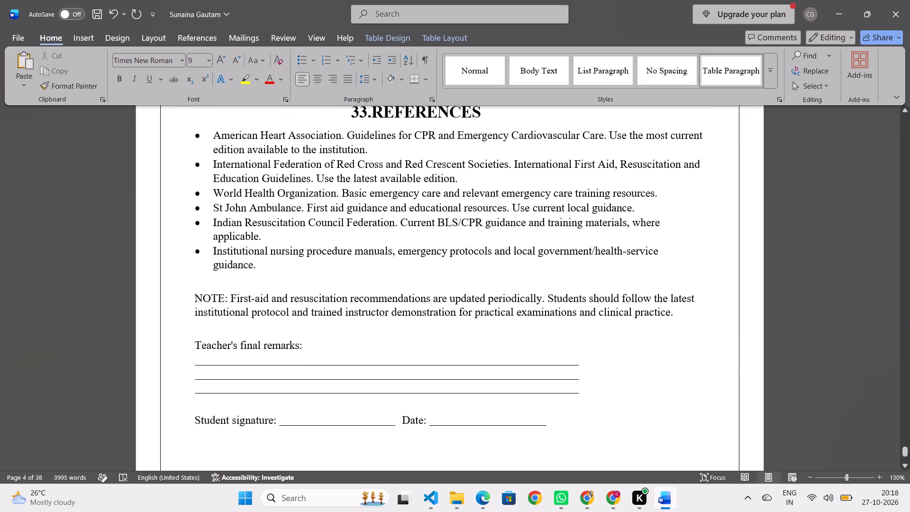
{"action": "scroll", "coordinate": [692, 286], "scroll_direction": "up", "scroll_amount": 2}
{"action": "scroll", "coordinate": [692, 286], "scroll_direction": "down", "scroll_amount": 1}
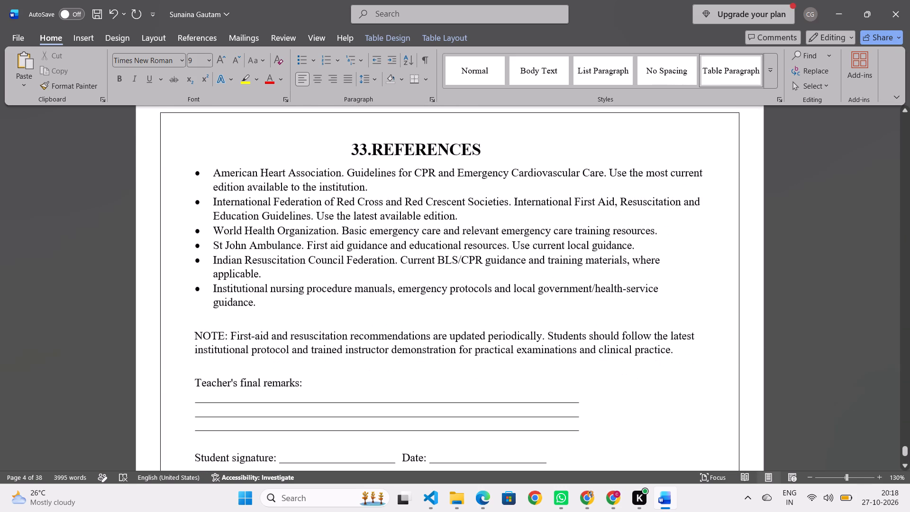
{"action": "scroll", "coordinate": [501, 314], "scroll_direction": "down", "scroll_amount": 3}
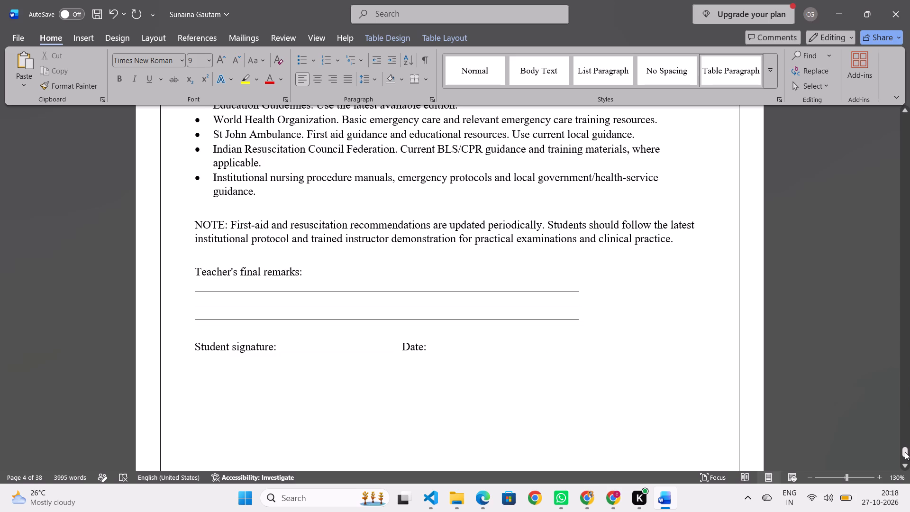
Review the layout and page numbering from the AED and recovery position diagram back through the index to the opening pages.
{"action": "left_click_drag", "start_coordinate": [905, 452], "coordinate": [909, 217]}
{"action": "scroll", "coordinate": [571, 288], "scroll_direction": "up", "scroll_amount": 10}
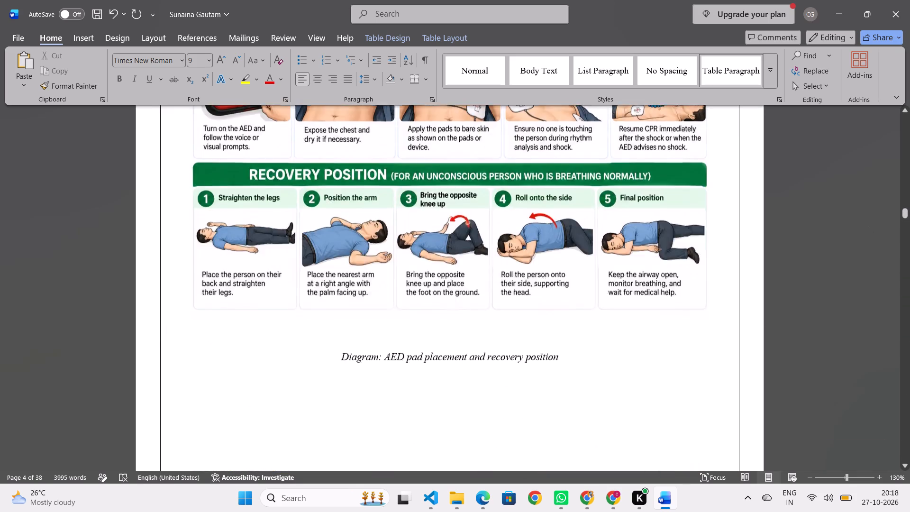
{"action": "scroll", "coordinate": [571, 288], "scroll_direction": "up", "scroll_amount": 6}
{"action": "scroll", "coordinate": [571, 288], "scroll_direction": "down", "scroll_amount": 1}
{"action": "scroll", "coordinate": [571, 288], "scroll_direction": "up", "scroll_amount": 19}
{"action": "scroll", "coordinate": [571, 288], "scroll_direction": "down", "scroll_amount": 1}
{"action": "scroll", "coordinate": [571, 288], "scroll_direction": "up", "scroll_amount": 6}
{"action": "scroll", "coordinate": [571, 288], "scroll_direction": "down", "scroll_amount": 1}
{"action": "scroll", "coordinate": [571, 288], "scroll_direction": "up", "scroll_amount": 7}
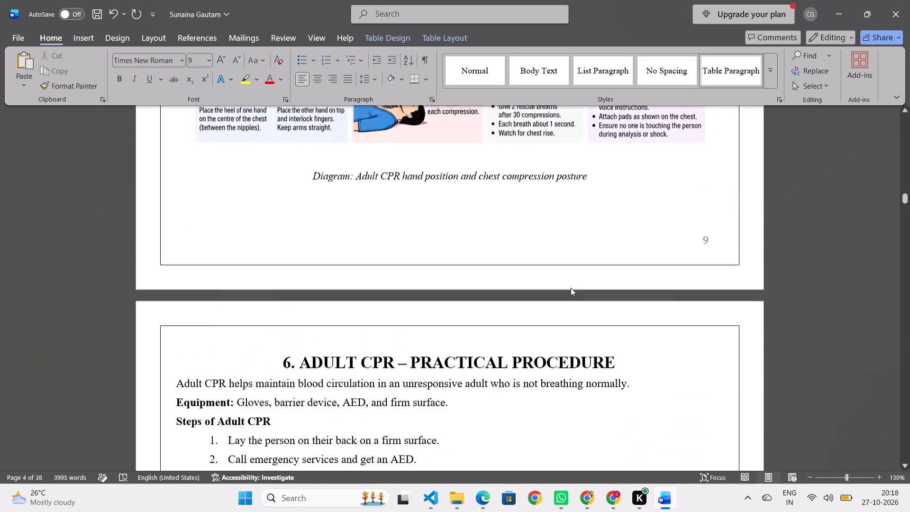
{"action": "scroll", "coordinate": [571, 288], "scroll_direction": "up", "scroll_amount": 5}
{"action": "scroll", "coordinate": [571, 288], "scroll_direction": "down", "scroll_amount": 1}
{"action": "scroll", "coordinate": [571, 288], "scroll_direction": "up", "scroll_amount": 9}
{"action": "scroll", "coordinate": [571, 288], "scroll_direction": "down", "scroll_amount": 1}
{"action": "scroll", "coordinate": [571, 288], "scroll_direction": "up", "scroll_amount": 4}
{"action": "scroll", "coordinate": [571, 288], "scroll_direction": "down", "scroll_amount": 2}
{"action": "scroll", "coordinate": [571, 288], "scroll_direction": "up", "scroll_amount": 18}
{"action": "scroll", "coordinate": [571, 288], "scroll_direction": "down", "scroll_amount": 1}
{"action": "scroll", "coordinate": [571, 288], "scroll_direction": "up", "scroll_amount": 11}
{"action": "scroll", "coordinate": [571, 288], "scroll_direction": "down", "scroll_amount": 2}
{"action": "scroll", "coordinate": [571, 288], "scroll_direction": "up", "scroll_amount": 14}
{"action": "scroll", "coordinate": [571, 288], "scroll_direction": "down", "scroll_amount": 1}
{"action": "scroll", "coordinate": [571, 288], "scroll_direction": "up", "scroll_amount": 7}
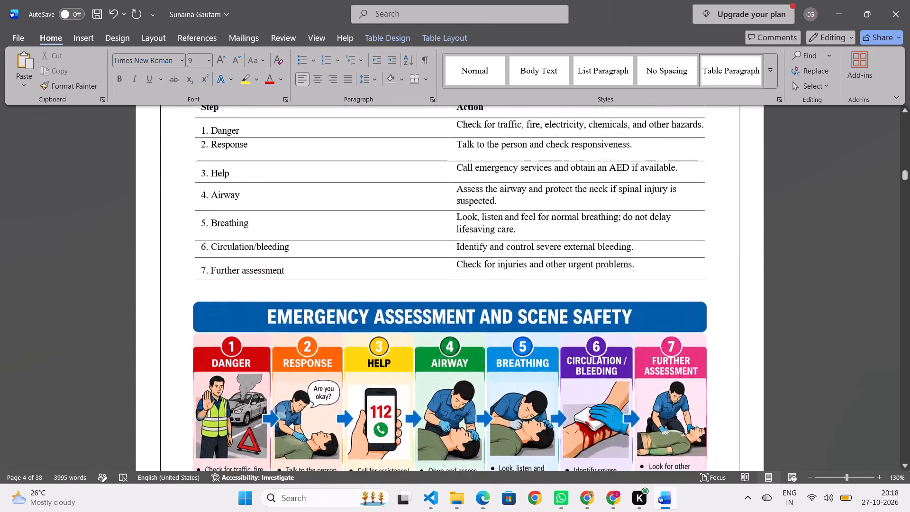
{"action": "scroll", "coordinate": [571, 288], "scroll_direction": "up", "scroll_amount": 16}
{"action": "scroll", "coordinate": [571, 288], "scroll_direction": "down", "scroll_amount": 1, "text": "ctrl"}
{"action": "scroll", "coordinate": [571, 288], "scroll_direction": "up", "scroll_amount": 2, "text": "ctrl"}
{"action": "scroll", "coordinate": [571, 288], "scroll_direction": "down", "scroll_amount": 1, "text": "ctrl"}
{"action": "scroll", "coordinate": [571, 288], "scroll_direction": "up", "scroll_amount": 1, "text": "ctrl"}
{"action": "scroll", "coordinate": [571, 288], "scroll_direction": "up", "scroll_amount": 13}
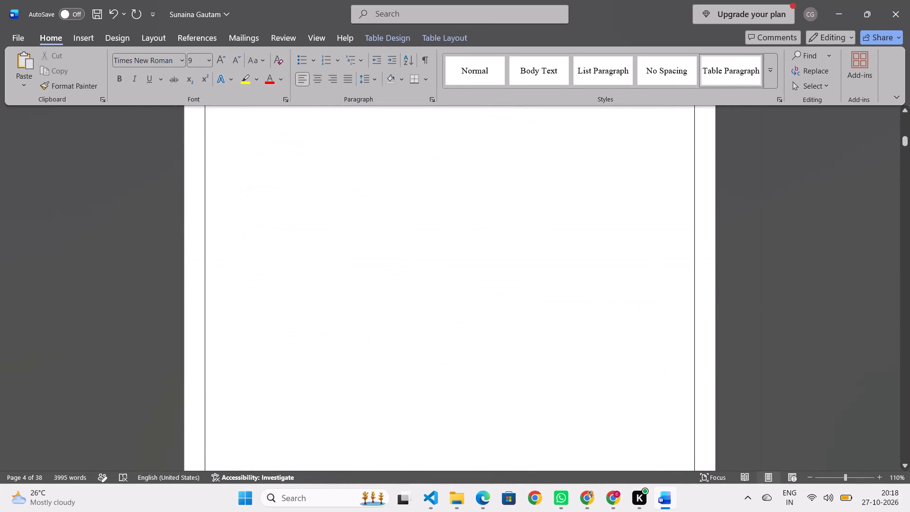
{"action": "scroll", "coordinate": [571, 288], "scroll_direction": "up", "scroll_amount": 3}
{"action": "scroll", "coordinate": [585, 397], "scroll_direction": "up", "scroll_amount": 5}
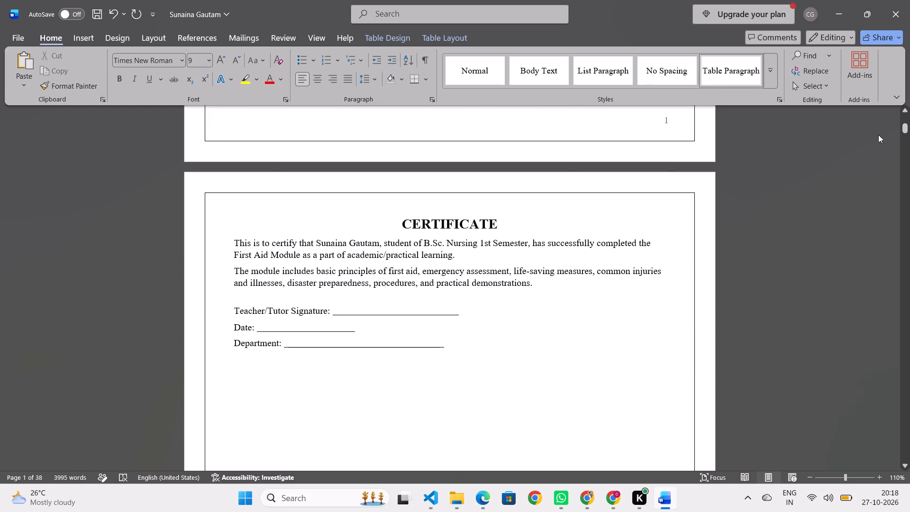
Examine the practical checklists for bleeding, bandaging and fracture support and for burns and choking near the document's end.
{"action": "left_click_drag", "start_coordinate": [905, 128], "coordinate": [907, 166]}
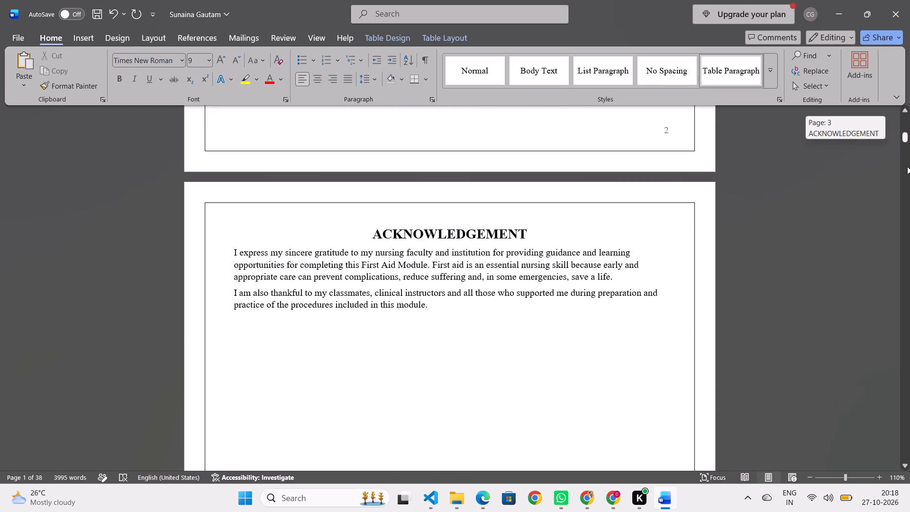
{"action": "left_click_drag", "start_coordinate": [907, 166], "coordinate": [909, 423]}
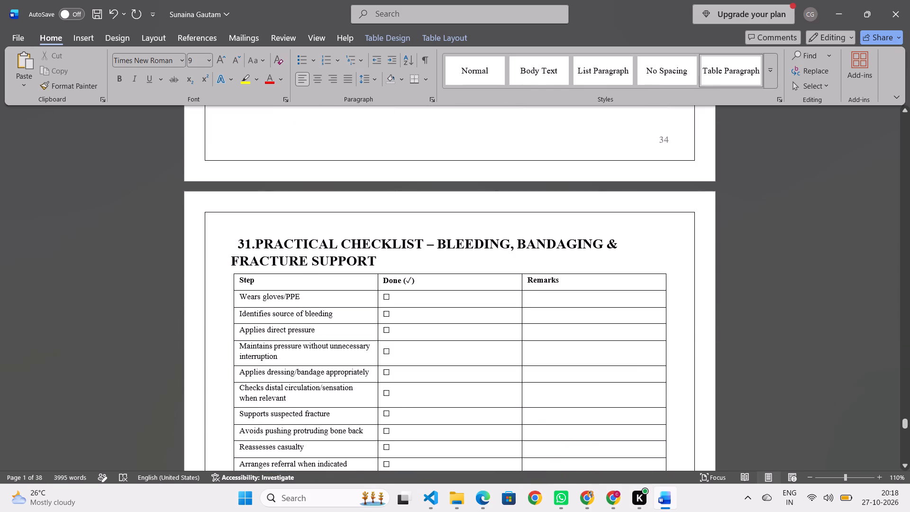
{"action": "scroll", "coordinate": [381, 310], "scroll_direction": "down", "scroll_amount": 9}
{"action": "scroll", "coordinate": [418, 286], "scroll_direction": "down", "scroll_amount": 17}
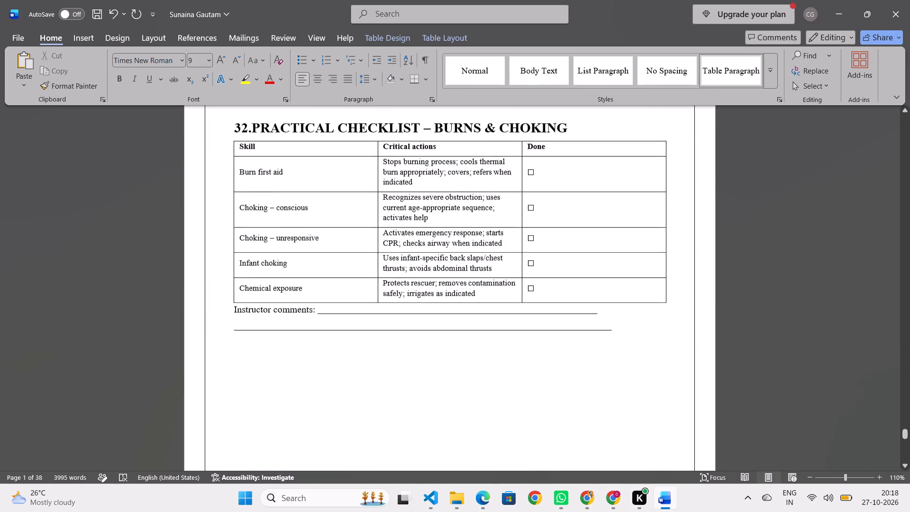
{"action": "scroll", "coordinate": [439, 277], "scroll_direction": "up", "scroll_amount": 18}
{"action": "scroll", "coordinate": [440, 276], "scroll_direction": "down", "scroll_amount": 1}
{"action": "scroll", "coordinate": [440, 276], "scroll_direction": "up", "scroll_amount": 7}
{"action": "scroll", "coordinate": [440, 276], "scroll_direction": "down", "scroll_amount": 4}
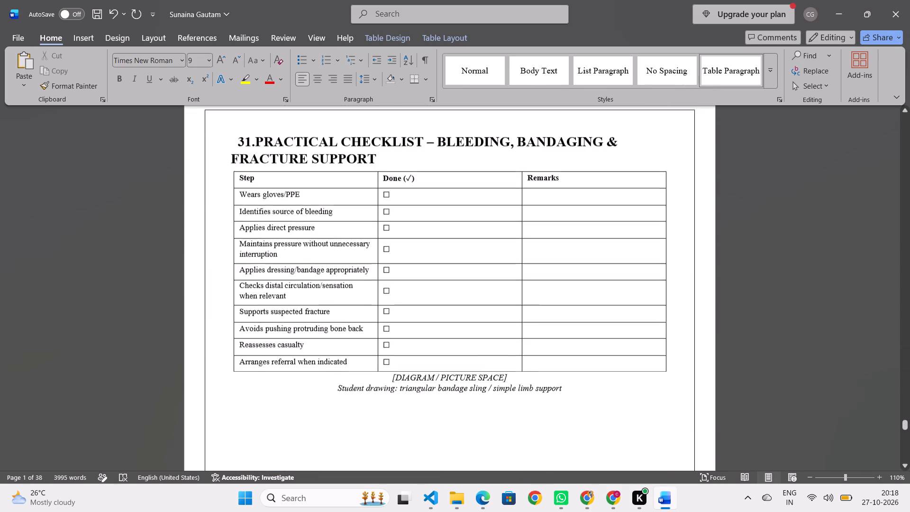
{"action": "scroll", "coordinate": [440, 276], "scroll_direction": "down", "scroll_amount": 6}
Check the References section and the page directly before it at the end of the document.
{"action": "left_click_drag", "start_coordinate": [901, 425], "coordinate": [901, 425]}
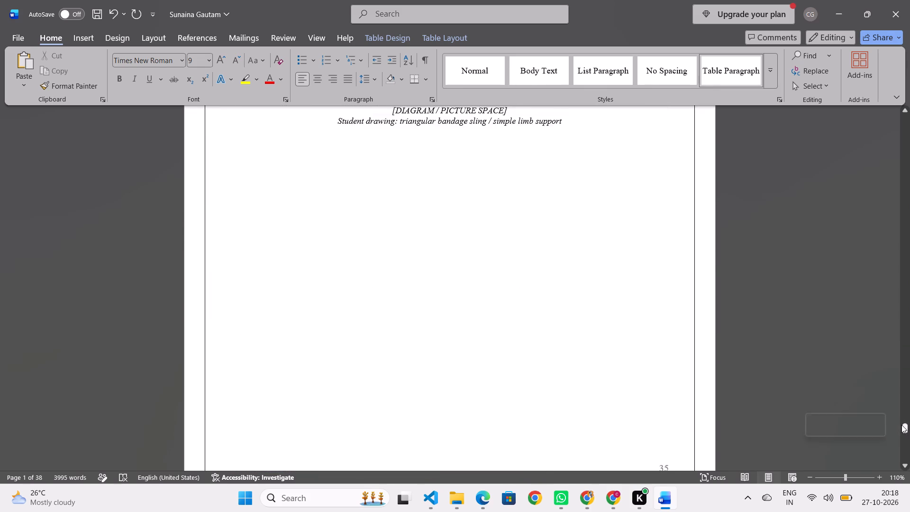
{"action": "left_click_drag", "start_coordinate": [901, 425], "coordinate": [905, 454]}
{"action": "scroll", "coordinate": [537, 334], "scroll_direction": "up", "scroll_amount": 1}
{"action": "scroll", "coordinate": [537, 334], "scroll_direction": "down", "scroll_amount": 1}
{"action": "scroll", "coordinate": [537, 334], "scroll_direction": "up", "scroll_amount": 7}
{"action": "scroll", "coordinate": [536, 334], "scroll_direction": "down", "scroll_amount": 1}
{"action": "scroll", "coordinate": [536, 334], "scroll_direction": "up", "scroll_amount": 3}
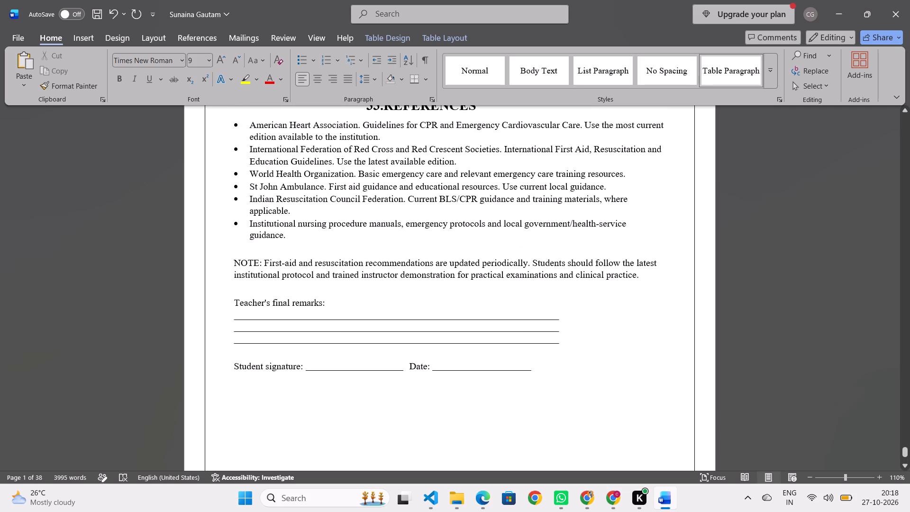
{"action": "scroll", "coordinate": [489, 329], "scroll_direction": "up", "scroll_amount": 9}
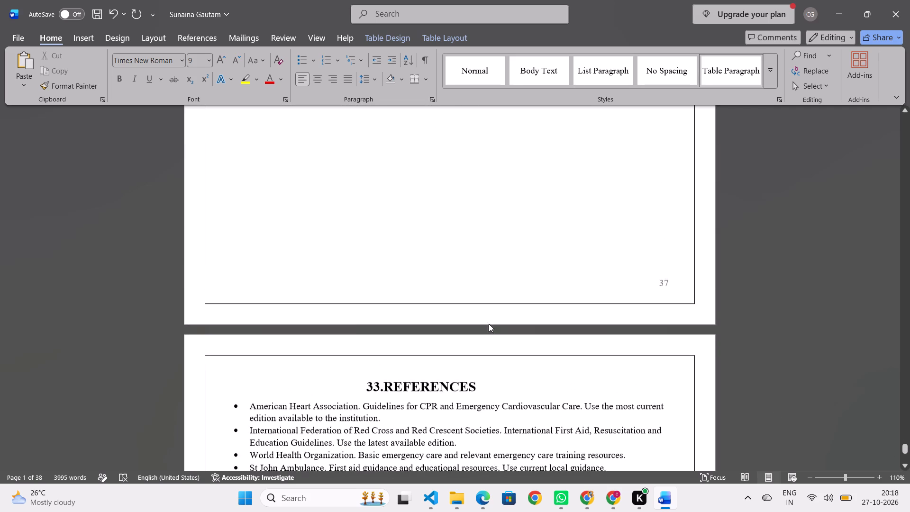
{"action": "scroll", "coordinate": [487, 320], "scroll_direction": "up", "scroll_amount": 3}
{"action": "scroll", "coordinate": [487, 320], "scroll_direction": "down", "scroll_amount": 1}
{"action": "scroll", "coordinate": [487, 320], "scroll_direction": "up", "scroll_amount": 3}
{"action": "scroll", "coordinate": [487, 320], "scroll_direction": "down", "scroll_amount": 8}
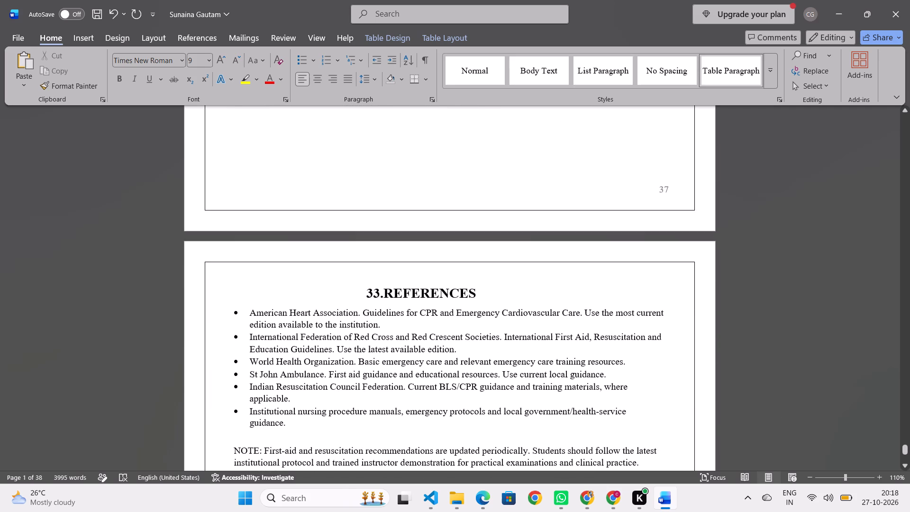
Review the pages from References back through practical checklists 32 and 31 to the preceding CPR checklist.
{"action": "scroll", "coordinate": [452, 306], "scroll_direction": "up", "scroll_amount": 3}
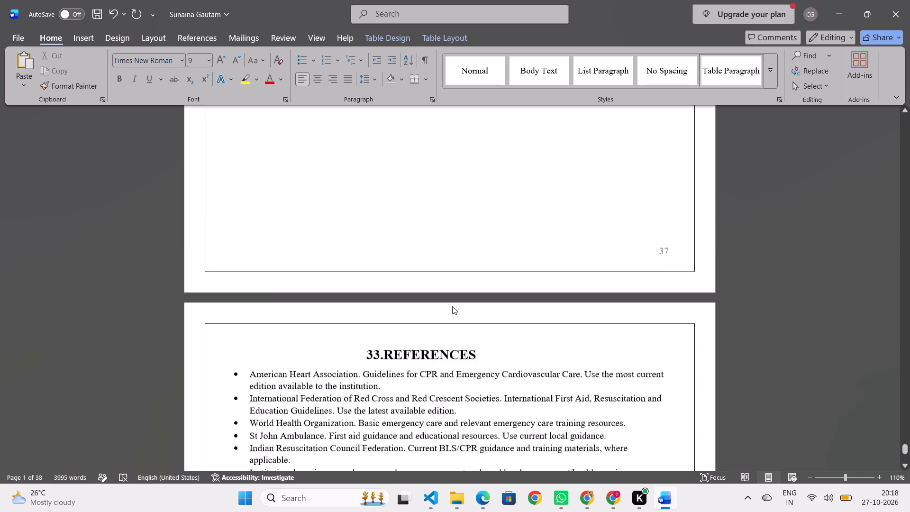
{"action": "scroll", "coordinate": [452, 306], "scroll_direction": "up", "scroll_amount": 7}
{"action": "scroll", "coordinate": [452, 306], "scroll_direction": "down", "scroll_amount": 1}
{"action": "scroll", "coordinate": [452, 306], "scroll_direction": "up", "scroll_amount": 16}
{"action": "scroll", "coordinate": [452, 306], "scroll_direction": "up", "scroll_amount": 9}
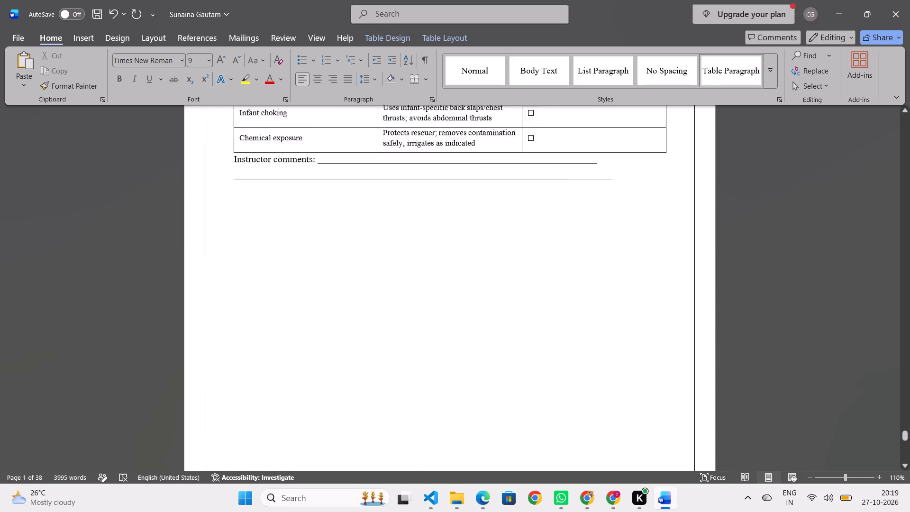
{"action": "scroll", "coordinate": [452, 306], "scroll_direction": "up", "scroll_amount": 10}
{"action": "scroll", "coordinate": [452, 306], "scroll_direction": "down", "scroll_amount": 1}
{"action": "scroll", "coordinate": [452, 306], "scroll_direction": "up", "scroll_amount": 17}
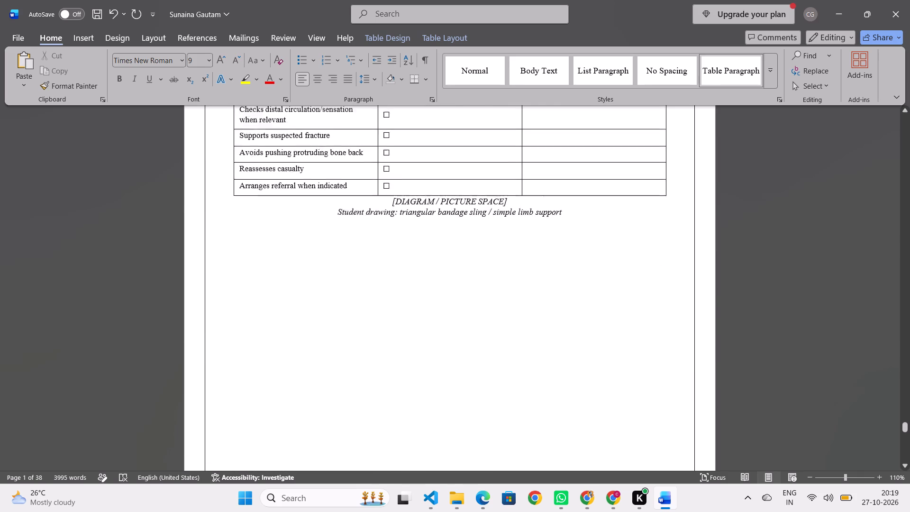
{"action": "scroll", "coordinate": [452, 306], "scroll_direction": "up", "scroll_amount": 1}
{"action": "scroll", "coordinate": [452, 306], "scroll_direction": "down", "scroll_amount": 1}
{"action": "scroll", "coordinate": [452, 306], "scroll_direction": "up", "scroll_amount": 8}
{"action": "scroll", "coordinate": [452, 306], "scroll_direction": "down", "scroll_amount": 1}
{"action": "scroll", "coordinate": [452, 306], "scroll_direction": "up", "scroll_amount": 12}
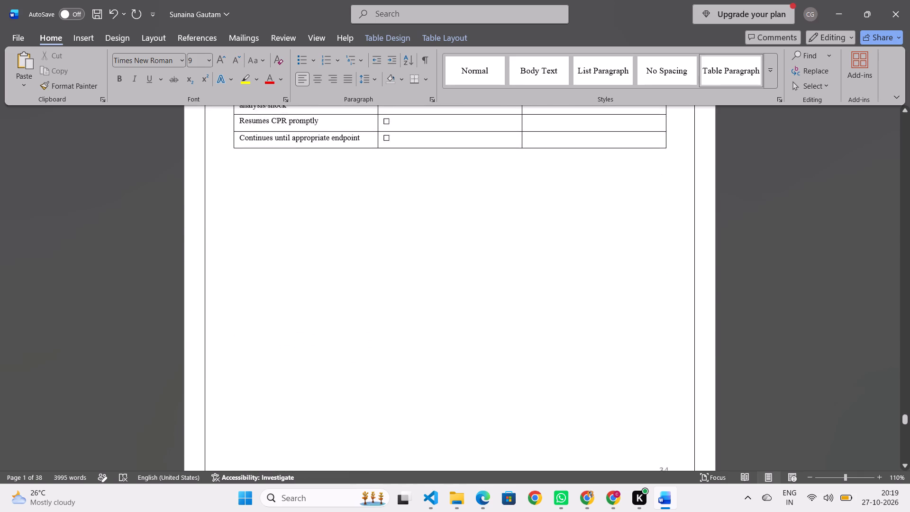
Review the pages from the adult CPR and AED checklist back to section 28, Documentation, Referral and Handover, and the scene assessment checklist.
{"action": "scroll", "coordinate": [452, 306], "scroll_direction": "up", "scroll_amount": 12}
{"action": "scroll", "coordinate": [452, 306], "scroll_direction": "down", "scroll_amount": 1}
{"action": "scroll", "coordinate": [452, 306], "scroll_direction": "up", "scroll_amount": 3}
{"action": "scroll", "coordinate": [452, 306], "scroll_direction": "down", "scroll_amount": 1}
{"action": "scroll", "coordinate": [452, 306], "scroll_direction": "up", "scroll_amount": 14}
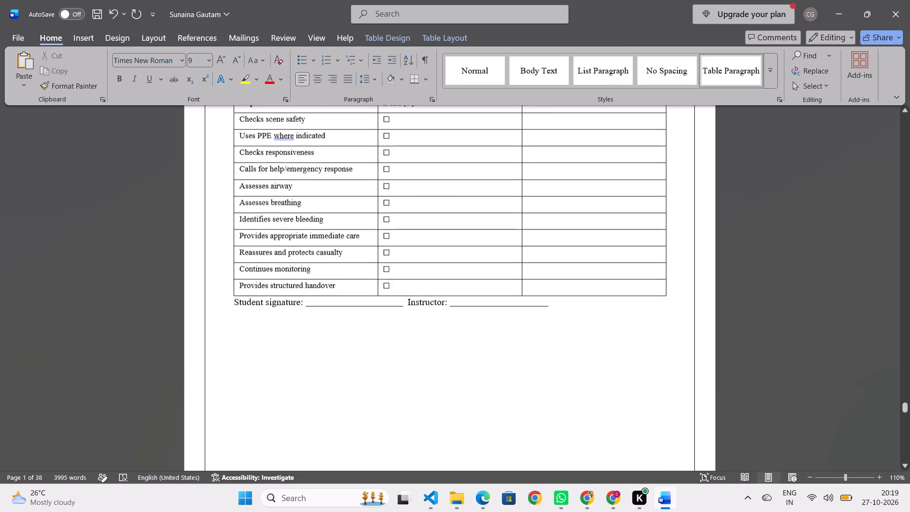
{"action": "scroll", "coordinate": [452, 306], "scroll_direction": "up", "scroll_amount": 14}
{"action": "scroll", "coordinate": [452, 306], "scroll_direction": "down", "scroll_amount": 1}
{"action": "scroll", "coordinate": [452, 306], "scroll_direction": "up", "scroll_amount": 8}
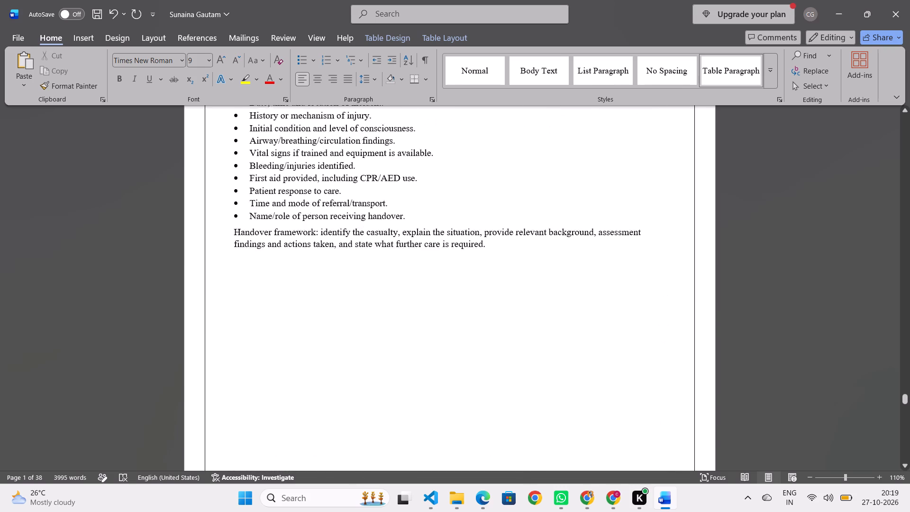
{"action": "scroll", "coordinate": [452, 306], "scroll_direction": "up", "scroll_amount": 5}
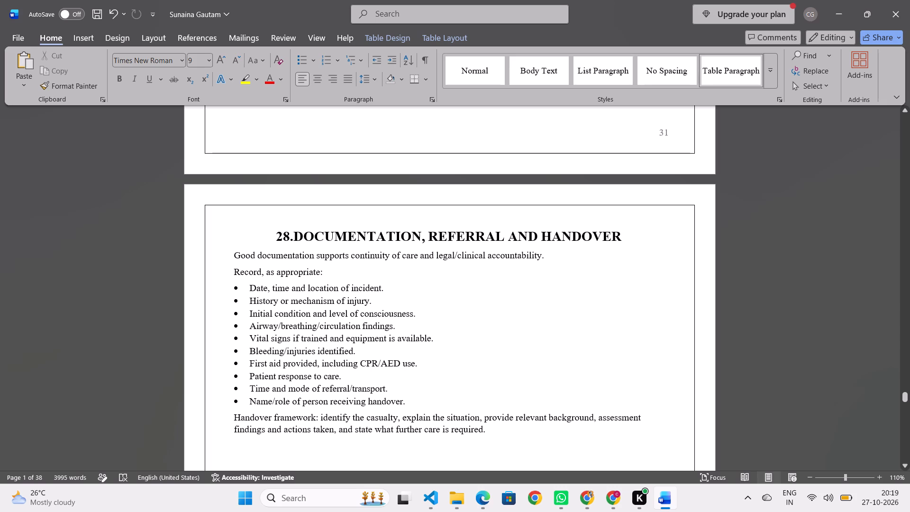
{"action": "scroll", "coordinate": [290, 400], "scroll_direction": "down", "scroll_amount": 6}
{"action": "scroll", "coordinate": [316, 382], "scroll_direction": "down", "scroll_amount": 17}
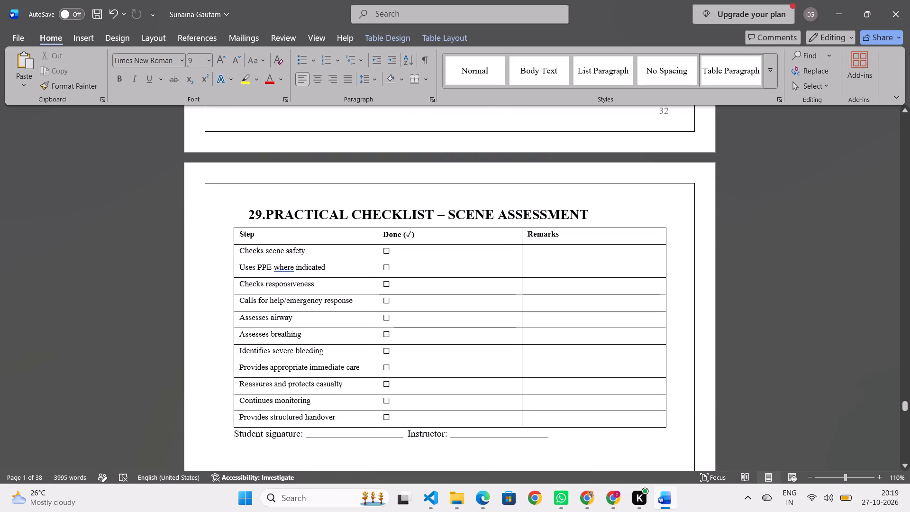
{"action": "scroll", "coordinate": [433, 305], "scroll_direction": "up", "scroll_amount": 3}
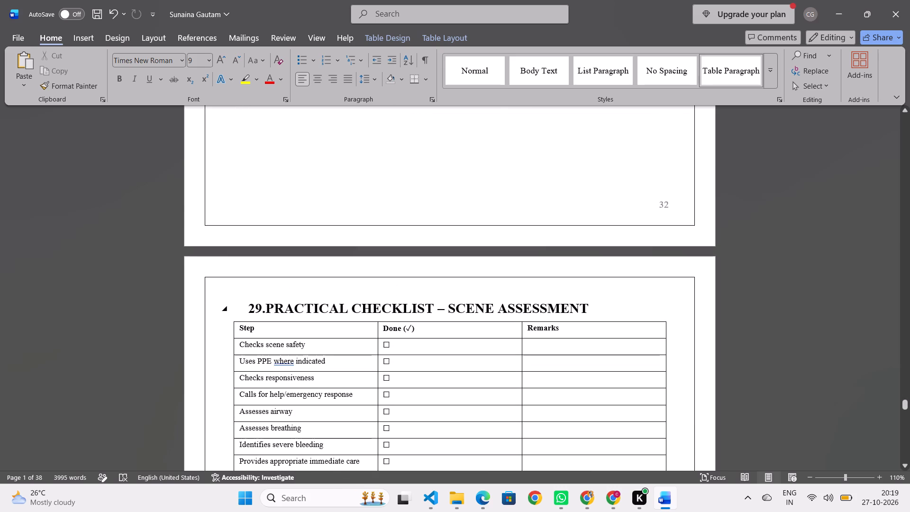
{"action": "scroll", "coordinate": [380, 316], "scroll_direction": "down", "scroll_amount": 15}
Recheck the page layout between the bandaging checklist and section 28, finishing at the References page.
{"action": "left_click_drag", "start_coordinate": [906, 411], "coordinate": [904, 424]}
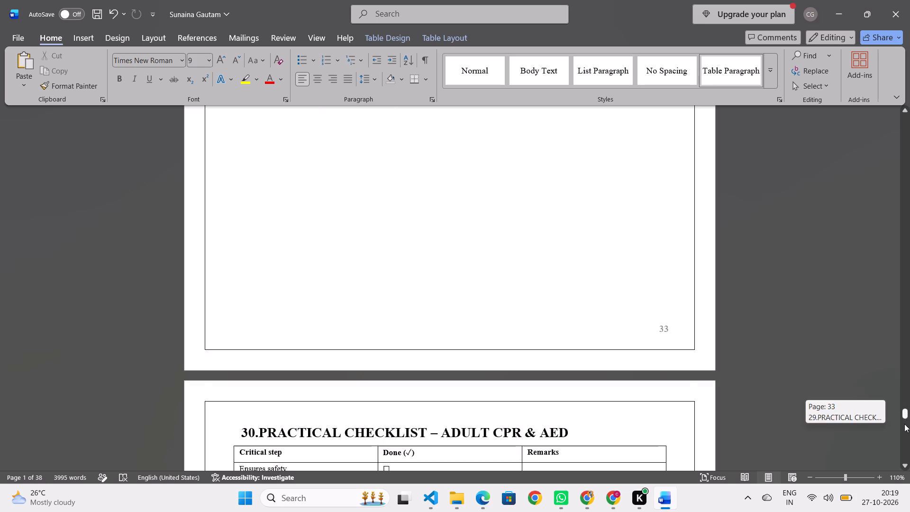
{"action": "left_click_drag", "start_coordinate": [904, 424], "coordinate": [901, 434]}
{"action": "scroll", "coordinate": [385, 287], "scroll_direction": "up", "scroll_amount": 13}
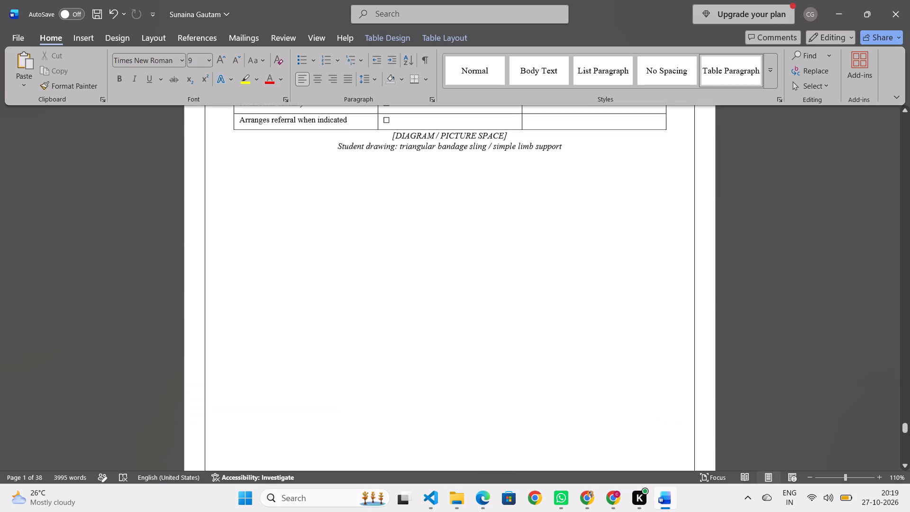
{"action": "scroll", "coordinate": [381, 288], "scroll_direction": "up", "scroll_amount": 2}
{"action": "scroll", "coordinate": [381, 288], "scroll_direction": "down", "scroll_amount": 1}
{"action": "scroll", "coordinate": [381, 288], "scroll_direction": "up", "scroll_amount": 11}
{"action": "scroll", "coordinate": [381, 288], "scroll_direction": "down", "scroll_amount": 1}
{"action": "scroll", "coordinate": [381, 288], "scroll_direction": "up", "scroll_amount": 14}
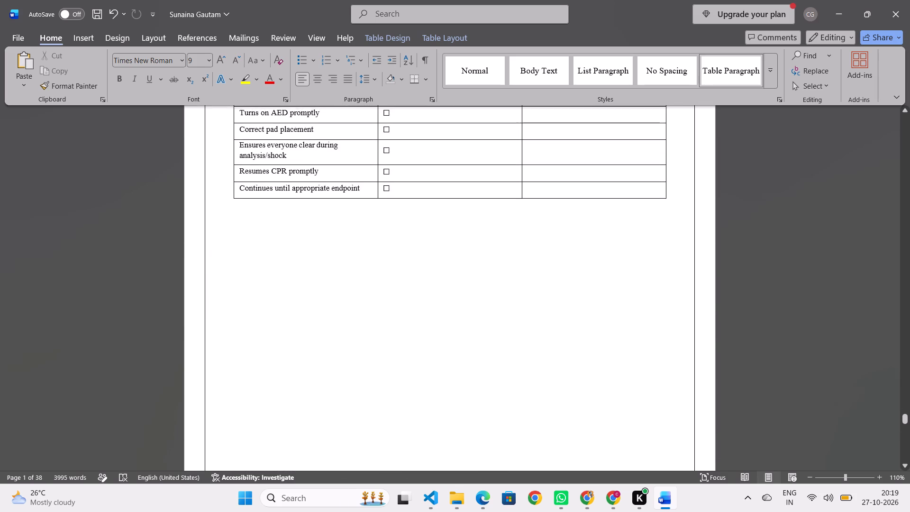
{"action": "scroll", "coordinate": [381, 288], "scroll_direction": "up", "scroll_amount": 8}
{"action": "scroll", "coordinate": [381, 288], "scroll_direction": "down", "scroll_amount": 1}
{"action": "scroll", "coordinate": [381, 288], "scroll_direction": "up", "scroll_amount": 7}
{"action": "scroll", "coordinate": [381, 288], "scroll_direction": "down", "scroll_amount": 1}
{"action": "scroll", "coordinate": [381, 288], "scroll_direction": "up", "scroll_amount": 9}
{"action": "scroll", "coordinate": [381, 288], "scroll_direction": "down", "scroll_amount": 1}
{"action": "scroll", "coordinate": [381, 288], "scroll_direction": "up", "scroll_amount": 9}
{"action": "scroll", "coordinate": [381, 288], "scroll_direction": "down", "scroll_amount": 1}
{"action": "scroll", "coordinate": [381, 288], "scroll_direction": "up", "scroll_amount": 20}
{"action": "scroll", "coordinate": [381, 288], "scroll_direction": "up", "scroll_amount": 9}
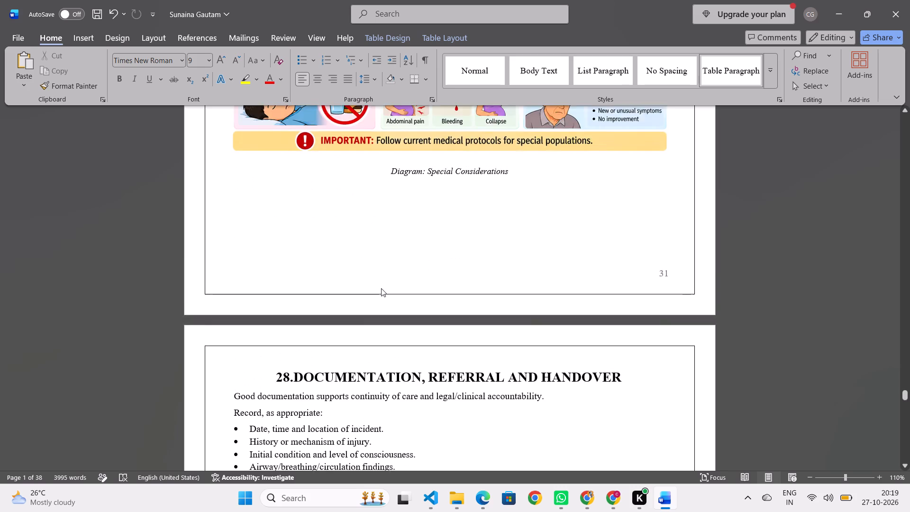
{"action": "scroll", "coordinate": [381, 288], "scroll_direction": "down", "scroll_amount": 5}
{"action": "left_click_drag", "start_coordinate": [903, 394], "coordinate": [904, 478]}
{"action": "scroll", "coordinate": [444, 336], "scroll_direction": "up", "scroll_amount": 14}
{"action": "scroll", "coordinate": [444, 336], "scroll_direction": "down", "scroll_amount": 4}
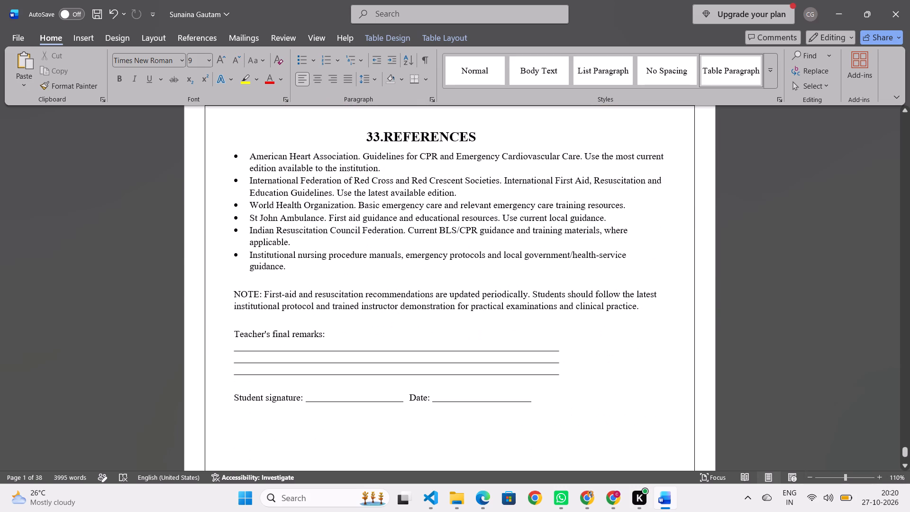
{"action": "scroll", "coordinate": [431, 172], "scroll_direction": "up", "scroll_amount": 3}
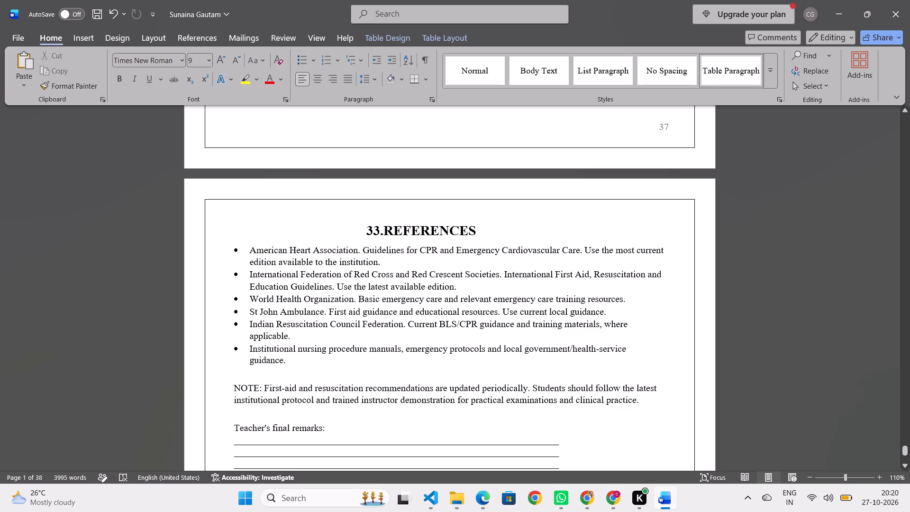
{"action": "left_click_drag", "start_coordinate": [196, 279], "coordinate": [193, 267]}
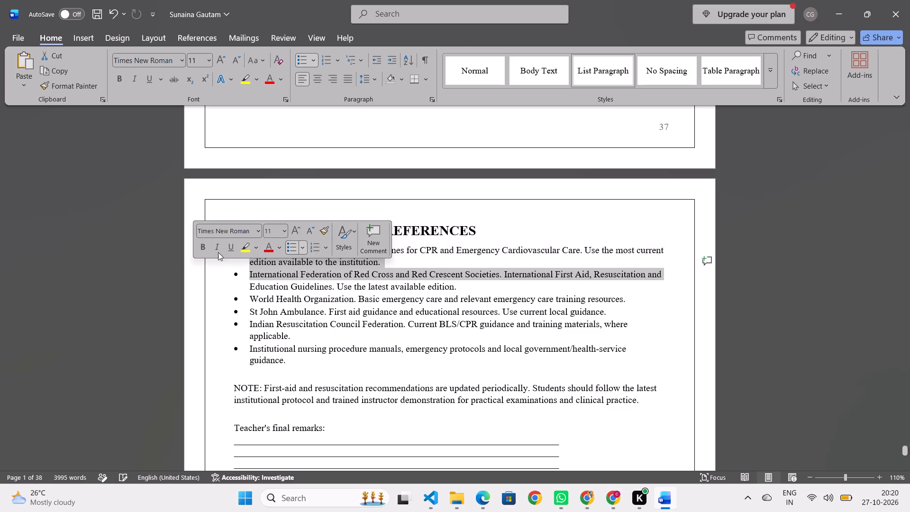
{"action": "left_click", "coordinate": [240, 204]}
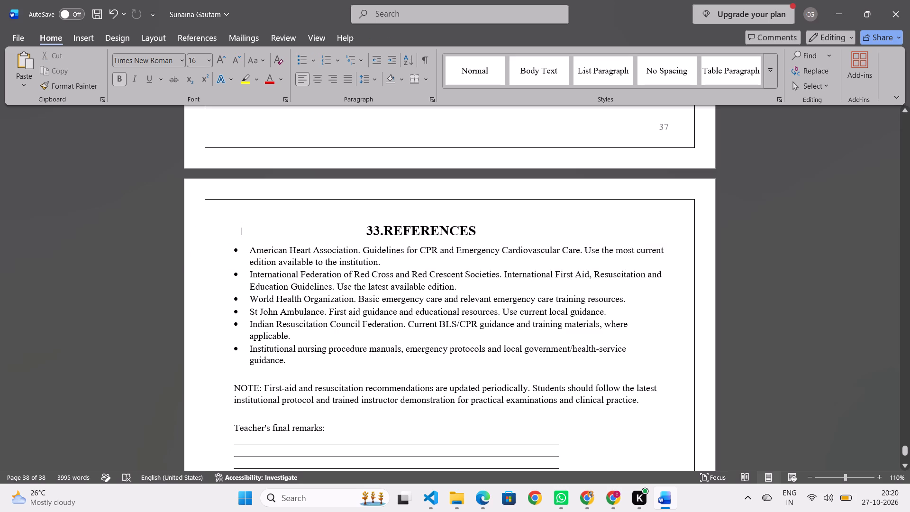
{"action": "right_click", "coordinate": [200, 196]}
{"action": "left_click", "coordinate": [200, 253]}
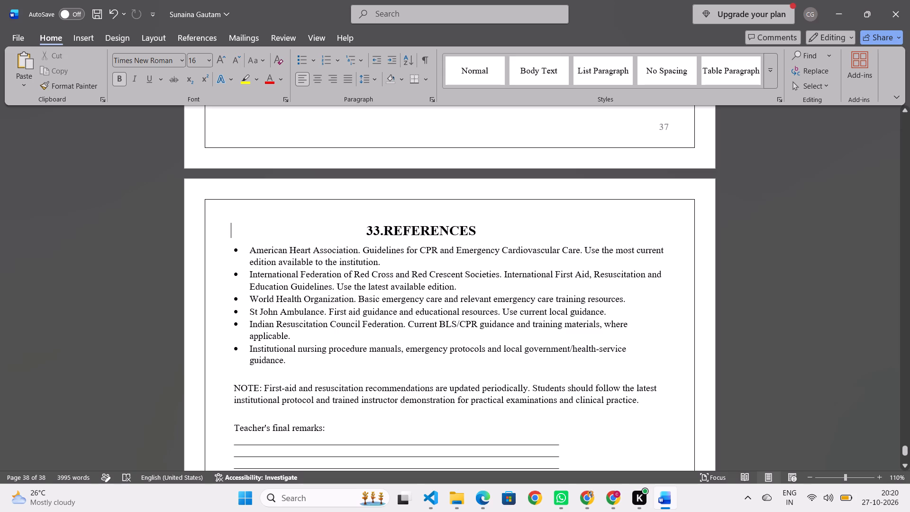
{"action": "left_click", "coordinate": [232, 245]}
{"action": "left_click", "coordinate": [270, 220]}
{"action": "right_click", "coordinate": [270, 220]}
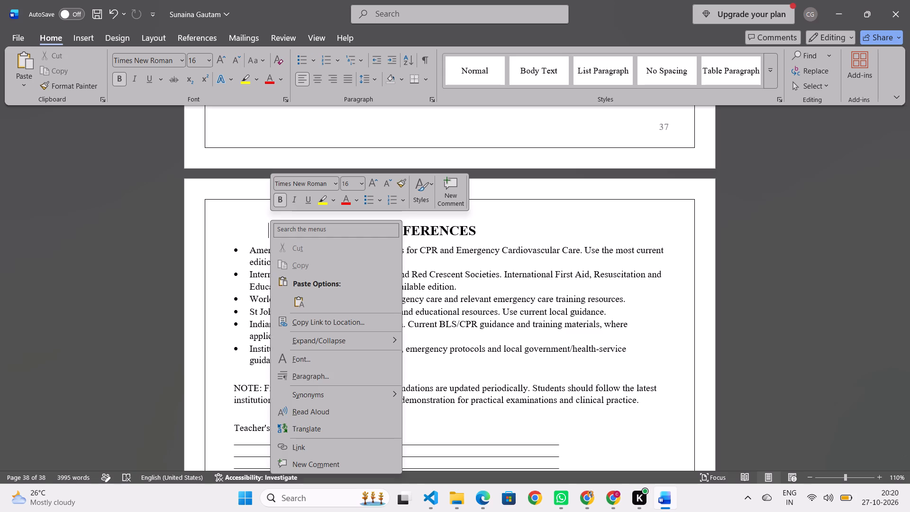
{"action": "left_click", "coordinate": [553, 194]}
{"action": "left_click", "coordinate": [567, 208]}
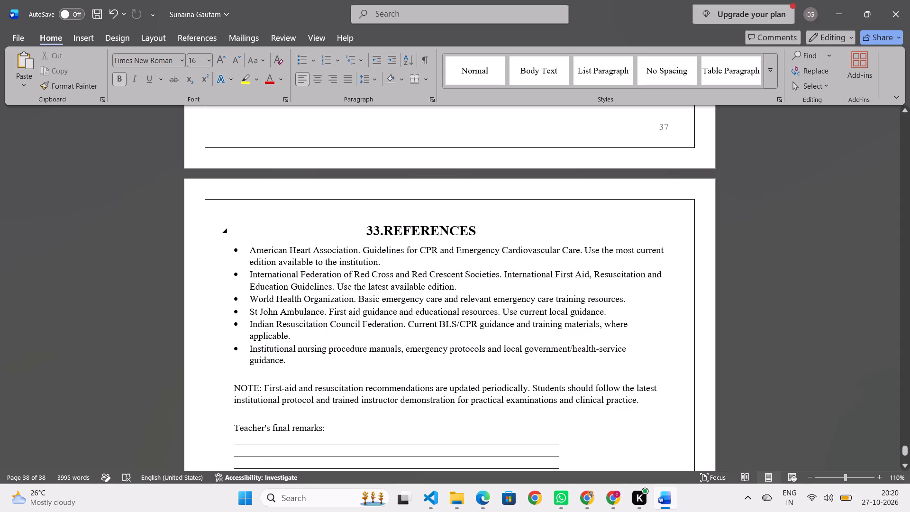
Delete the teacher's final remarks block and the student signature and date line below the References note.
{"action": "scroll", "coordinate": [355, 226], "scroll_direction": "down", "scroll_amount": 5}
{"action": "scroll", "coordinate": [355, 226], "scroll_direction": "up", "scroll_amount": 3}
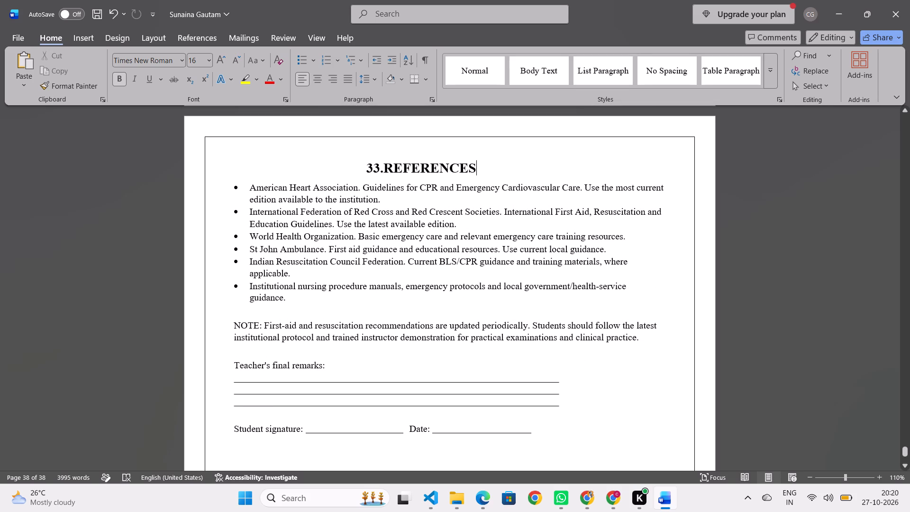
{"action": "left_click_drag", "start_coordinate": [543, 436], "coordinate": [229, 366]}
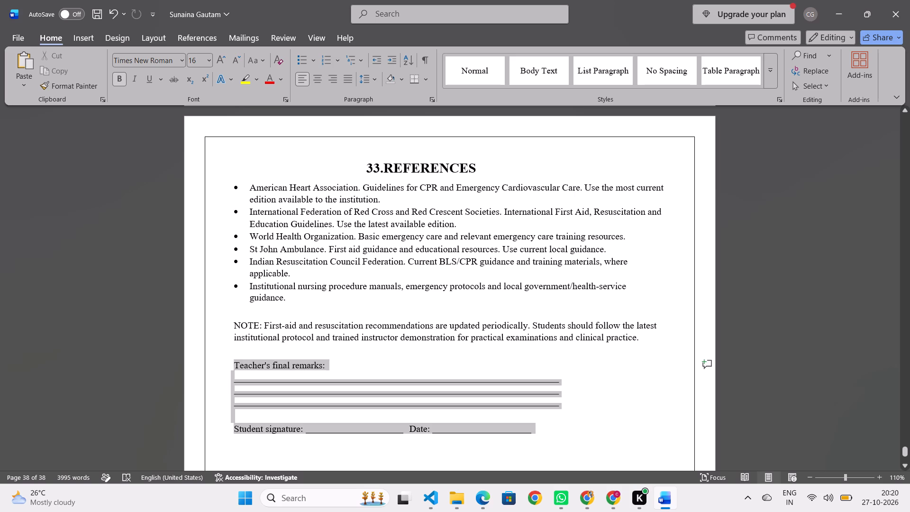
{"action": "left_click_drag", "start_coordinate": [229, 366], "coordinate": [224, 364]}
{"action": "key", "text": "BackSpace"}
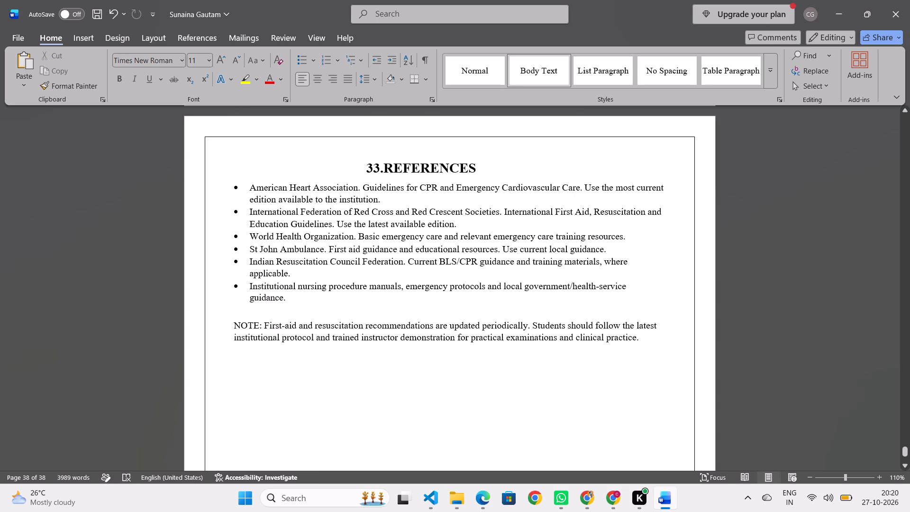
{"action": "key", "text": "BackSpace"}
{"action": "key", "text": "F12"}
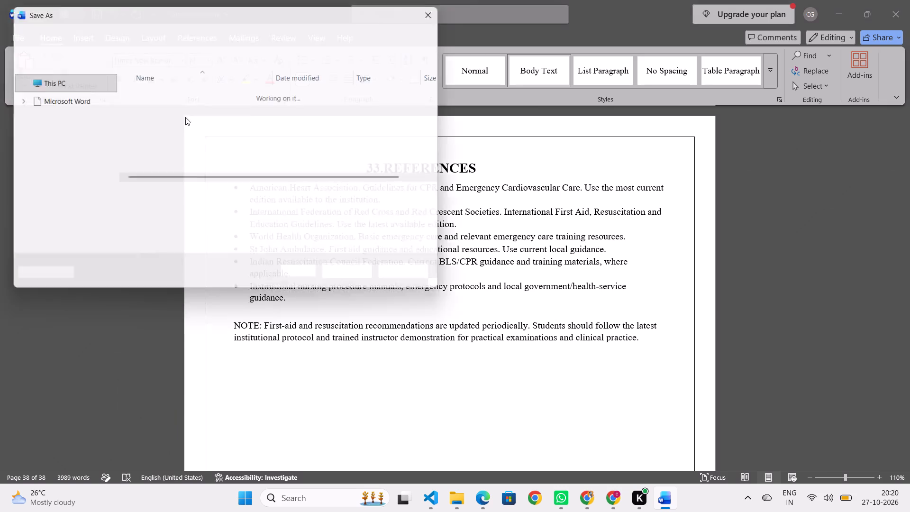
{"action": "left_click", "coordinate": [438, 9]}
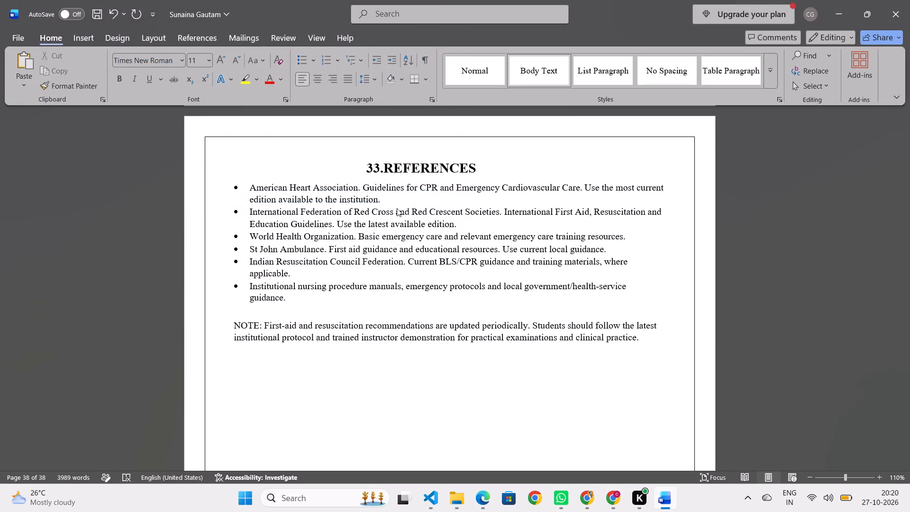
{"action": "key", "text": "Print"}
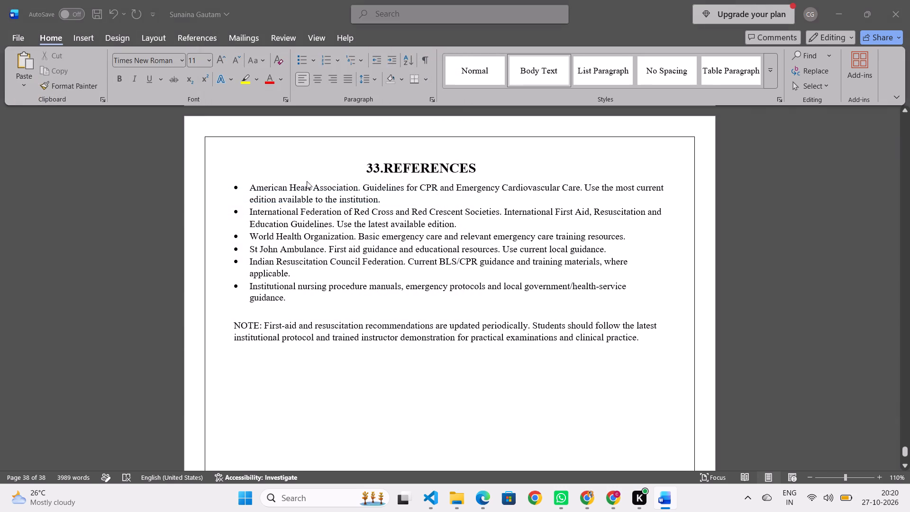
{"action": "left_click_drag", "start_coordinate": [184, 114], "coordinate": [599, 336]}
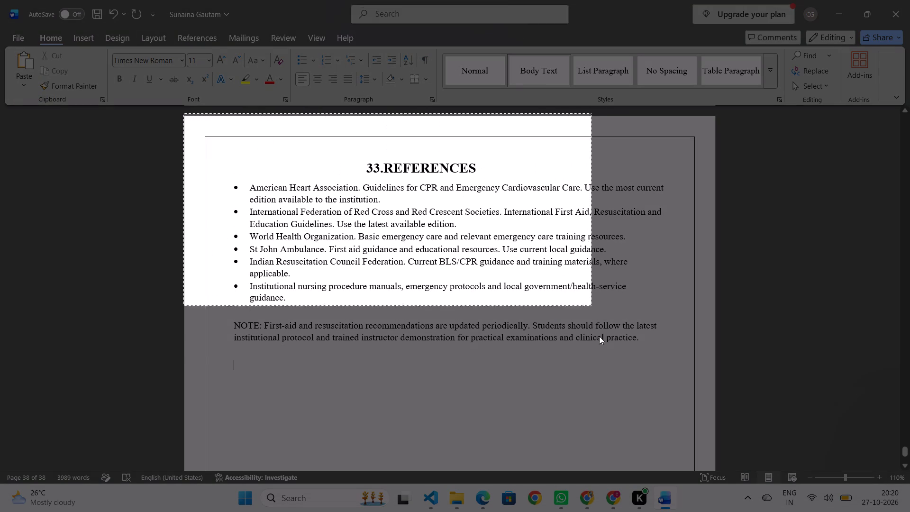
{"action": "left_click_drag", "start_coordinate": [599, 336], "coordinate": [708, 468]}
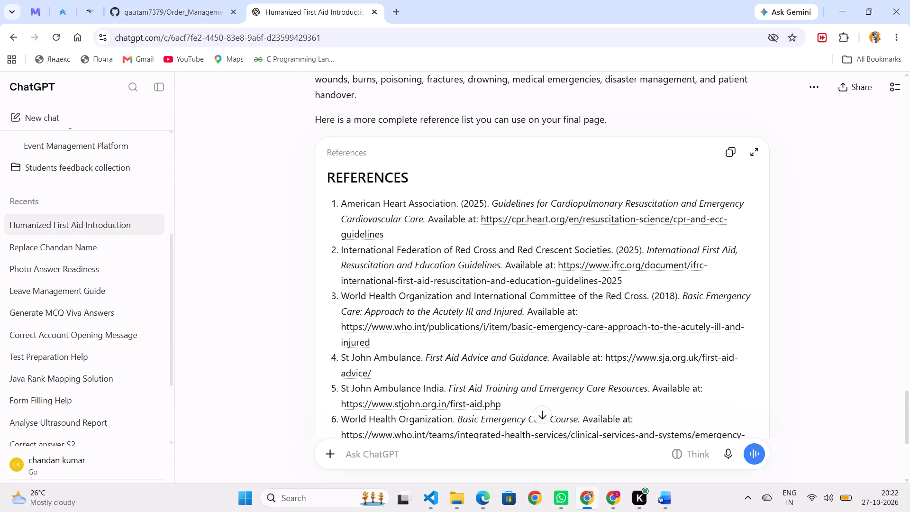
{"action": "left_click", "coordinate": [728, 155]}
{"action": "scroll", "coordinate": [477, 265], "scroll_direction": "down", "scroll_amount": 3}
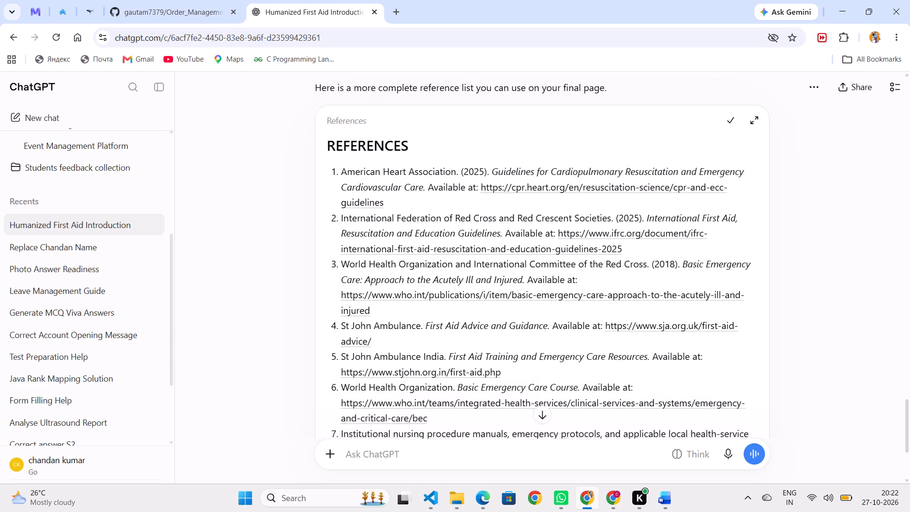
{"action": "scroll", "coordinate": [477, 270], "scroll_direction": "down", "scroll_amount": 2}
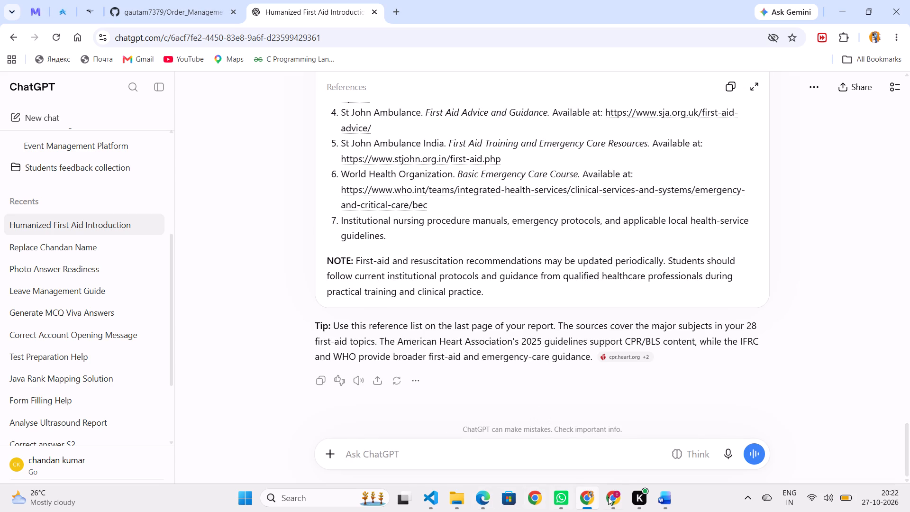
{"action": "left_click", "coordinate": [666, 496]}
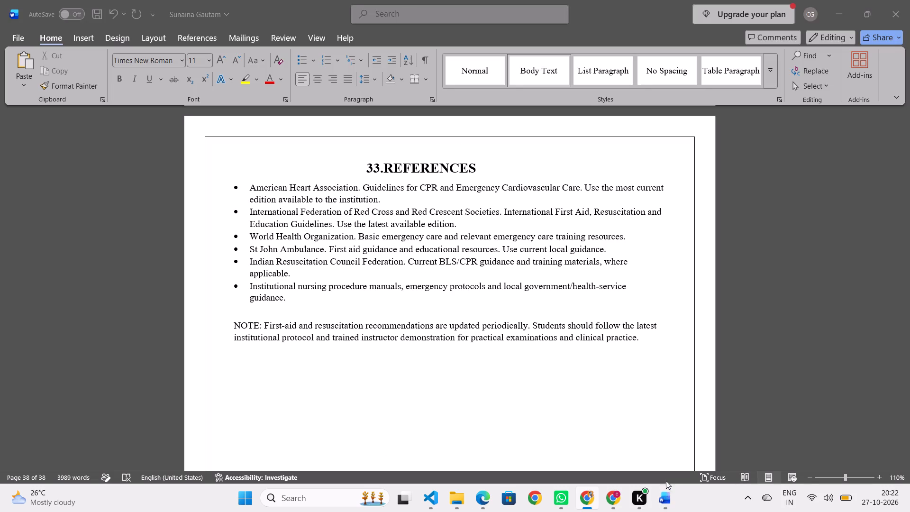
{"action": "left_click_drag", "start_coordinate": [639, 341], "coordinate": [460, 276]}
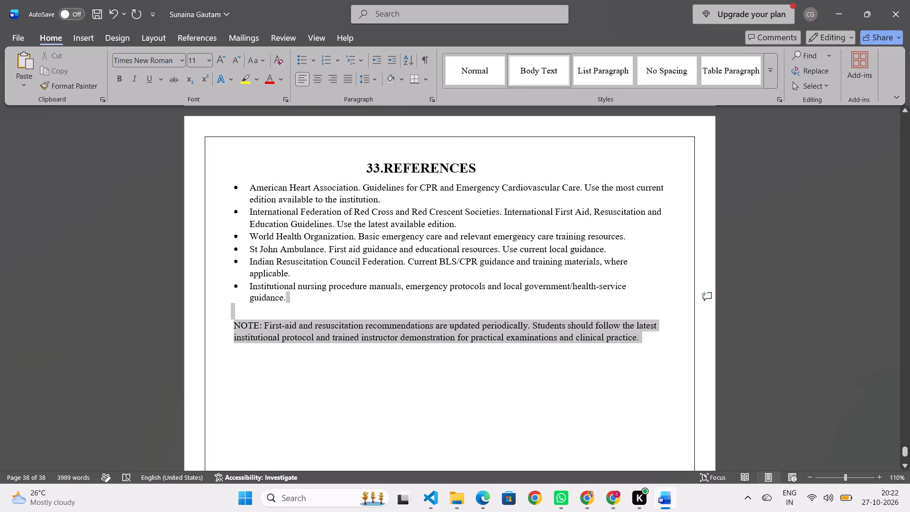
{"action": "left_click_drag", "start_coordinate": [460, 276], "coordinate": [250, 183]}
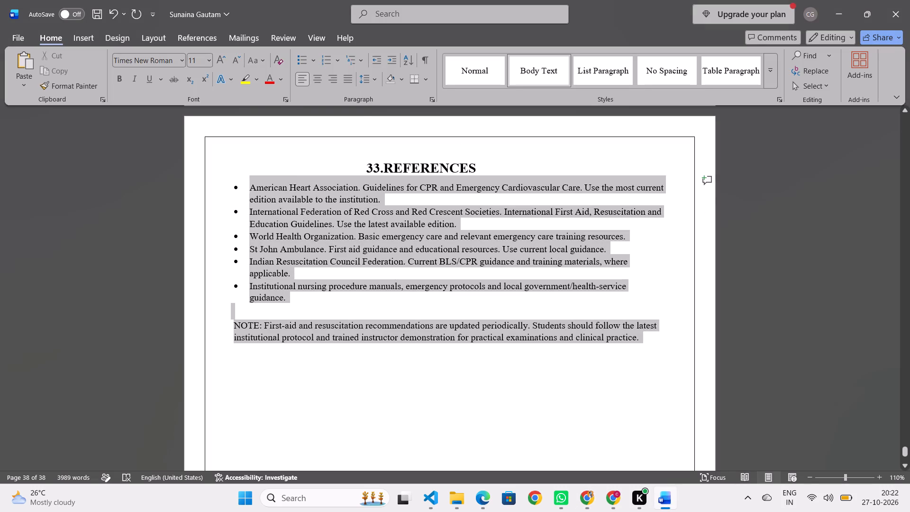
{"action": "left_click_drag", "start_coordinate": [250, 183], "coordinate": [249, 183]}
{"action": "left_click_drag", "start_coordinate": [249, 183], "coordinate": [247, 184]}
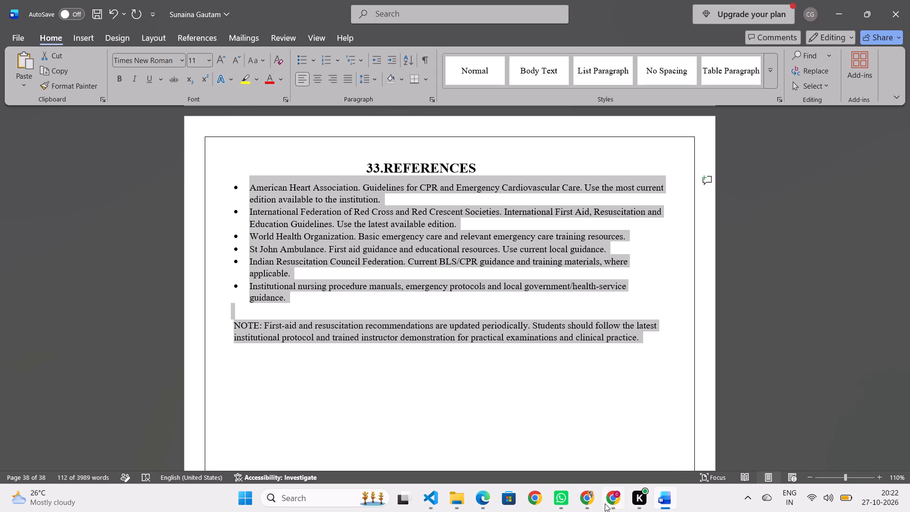
In the ChatGPT reply, copy the seven numbered references together with the NOTE paragraph, leaving out the REFERENCES heading.
{"action": "left_click", "coordinate": [584, 499]}
{"action": "scroll", "coordinate": [398, 206], "scroll_direction": "up", "scroll_amount": 3}
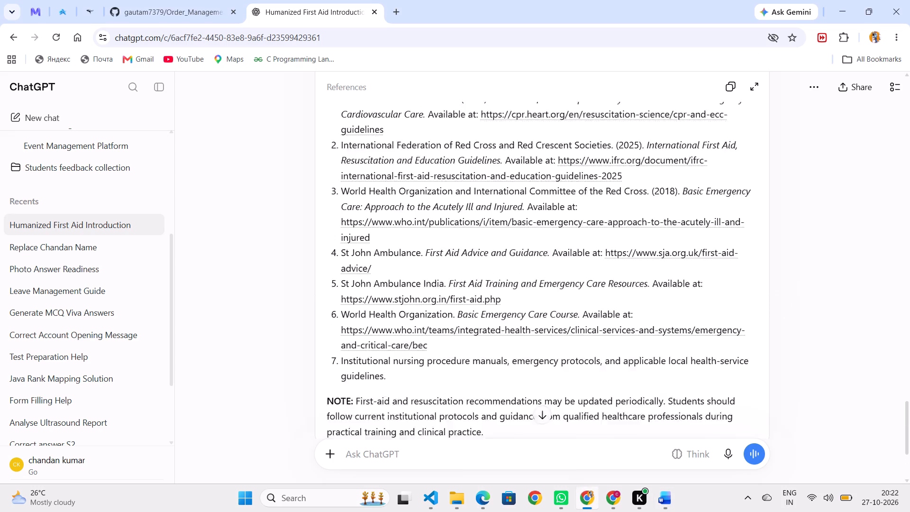
{"action": "left_click_drag", "start_coordinate": [332, 135], "coordinate": [434, 343]}
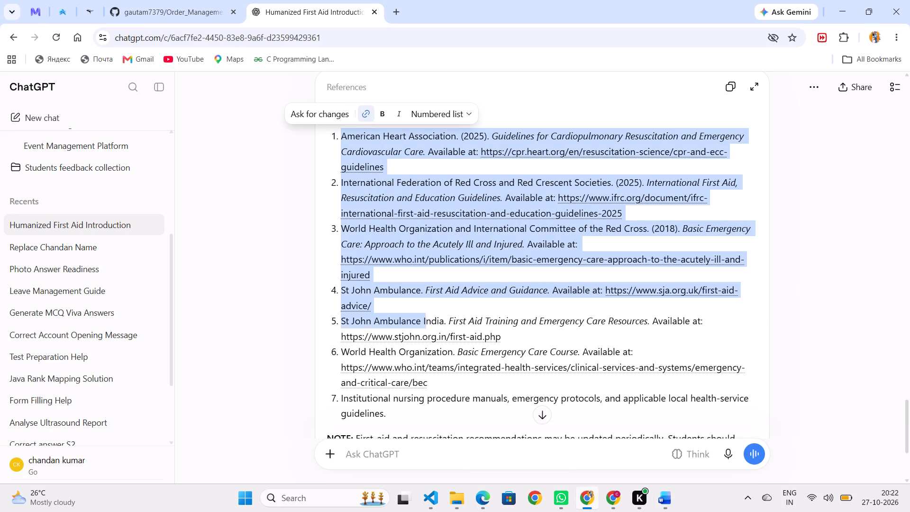
{"action": "left_click_drag", "start_coordinate": [434, 343], "coordinate": [493, 407]}
{"action": "scroll", "coordinate": [440, 406], "scroll_direction": "down", "scroll_amount": 1}
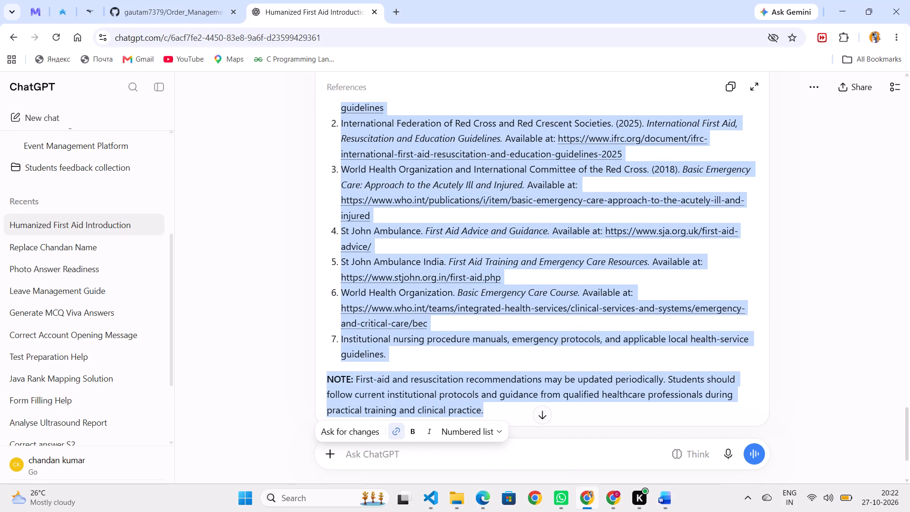
{"action": "left_click_drag", "start_coordinate": [493, 407], "coordinate": [494, 407]}
{"action": "key", "text": "ctrl+c"}
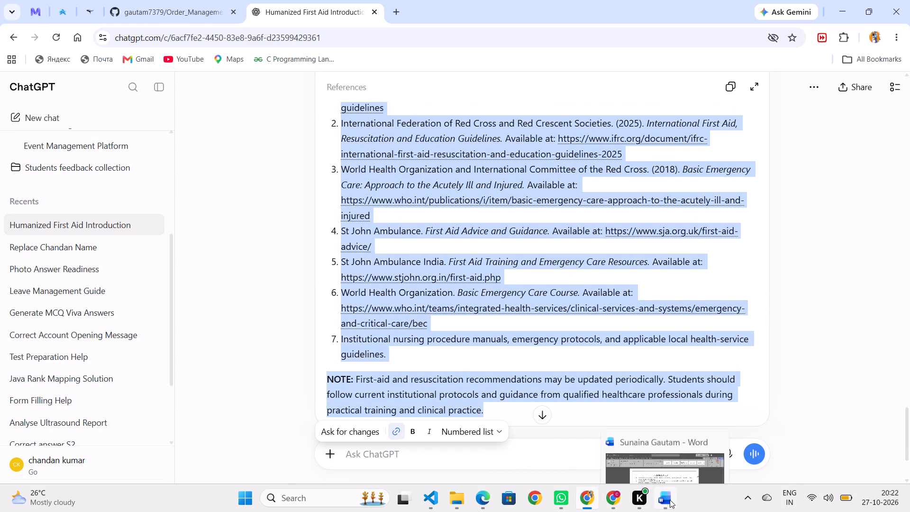
In the Word document, replace the bulleted sources and note under 33.REFERENCES with the copied references and note.
{"action": "left_click", "coordinate": [670, 500]}
{"action": "left_click", "coordinate": [346, 314]}
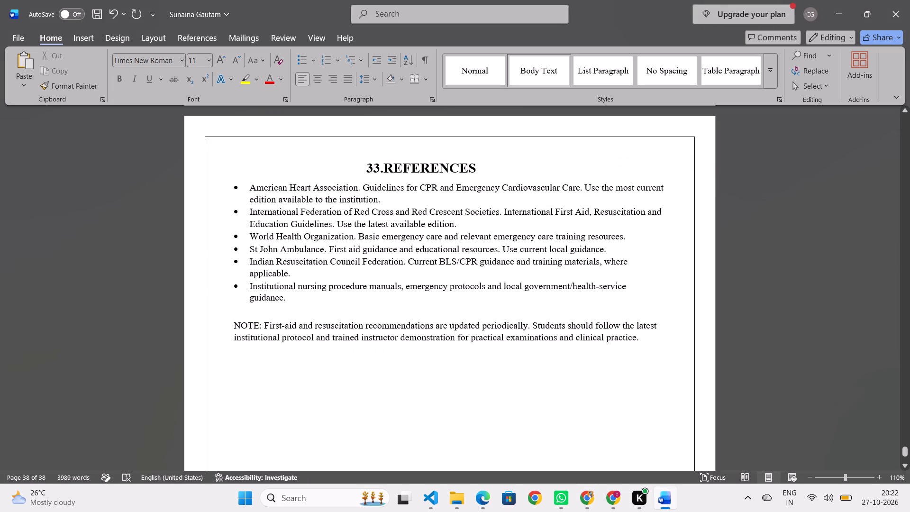
{"action": "left_click_drag", "start_coordinate": [232, 184], "coordinate": [648, 338]}
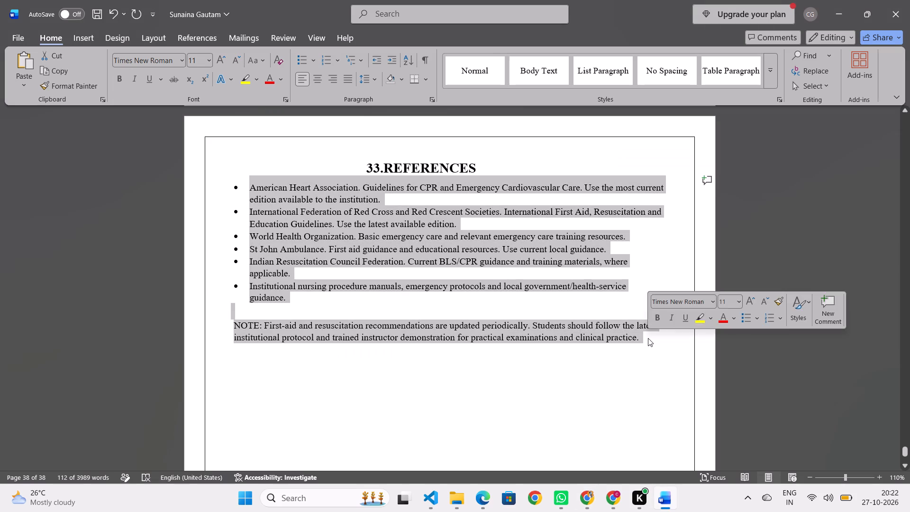
{"action": "key", "text": "ctrl+v"}
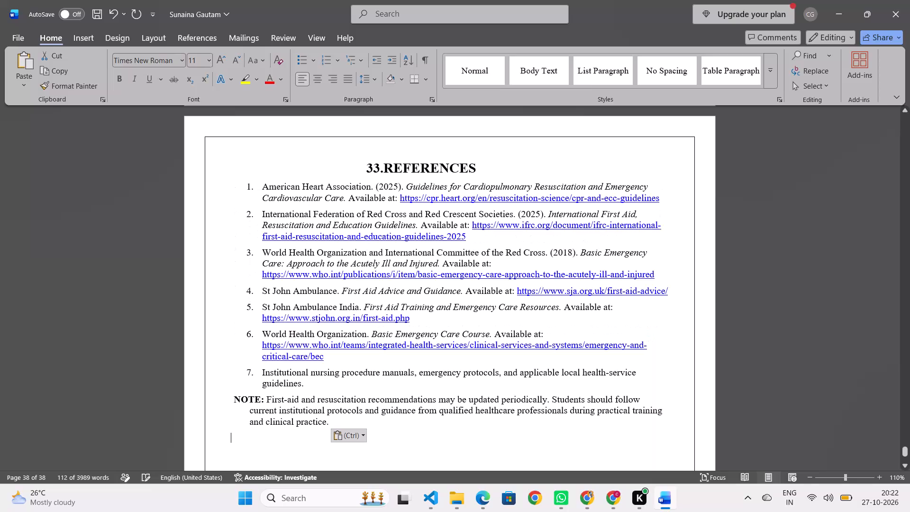
{"action": "left_click", "coordinate": [360, 362]}
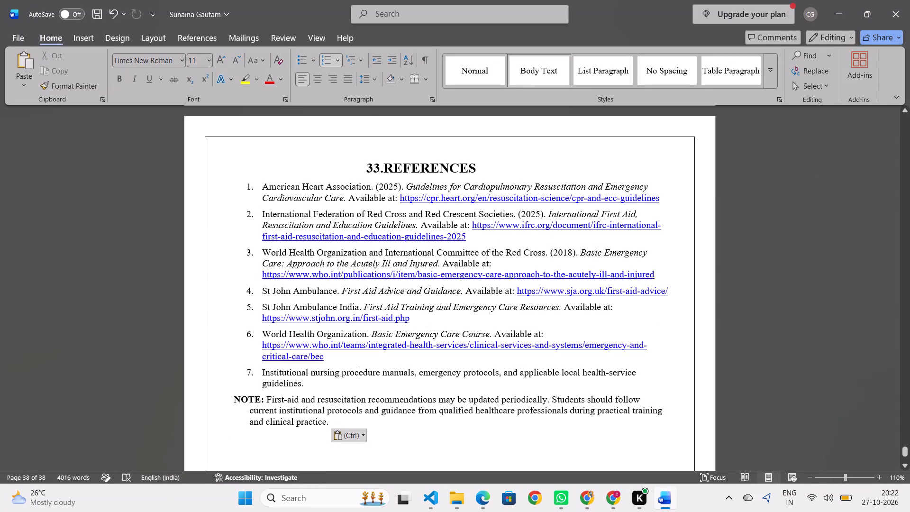
Apply a page border with the 3-D setting and a 2 ¼ pt width to the whole document.
{"action": "scroll", "coordinate": [334, 378], "scroll_direction": "up", "scroll_amount": 2}
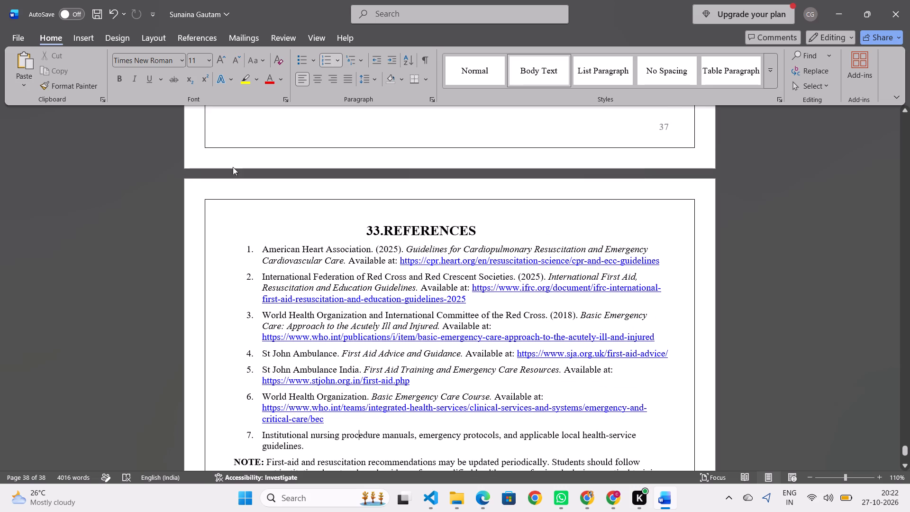
{"action": "left_click", "coordinate": [115, 34]}
{"action": "left_click", "coordinate": [837, 78]}
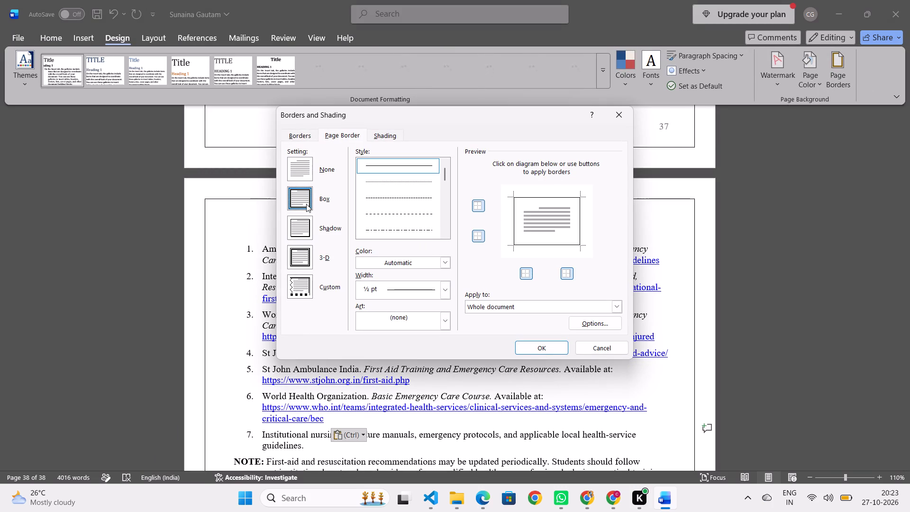
{"action": "left_click", "coordinate": [304, 258]}
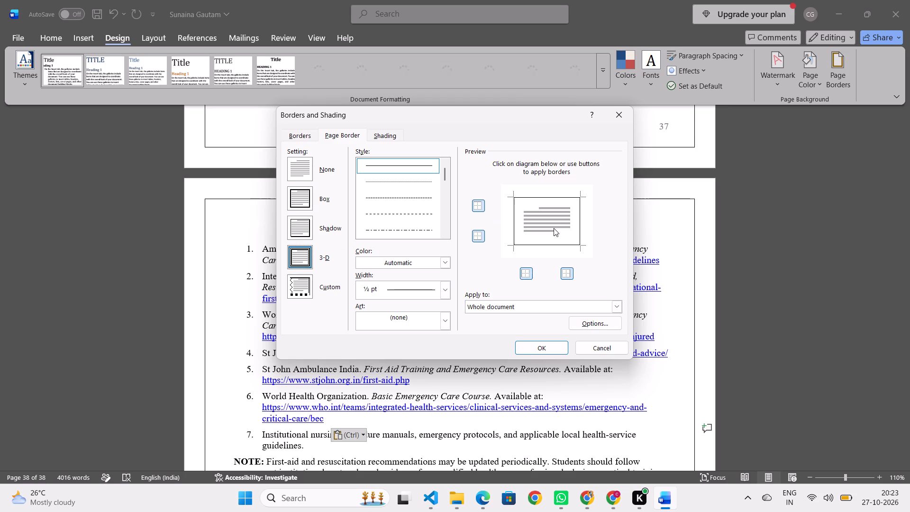
{"action": "left_click", "coordinate": [448, 291]}
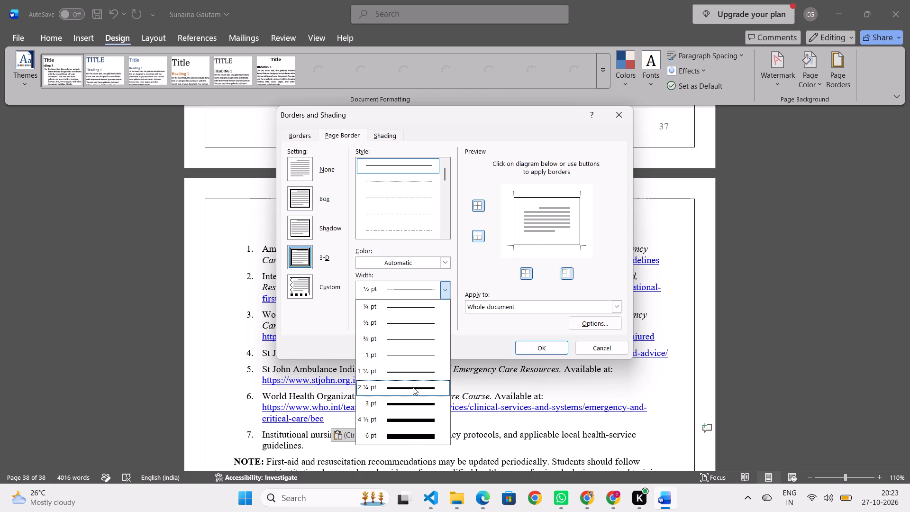
{"action": "left_click", "coordinate": [413, 387]}
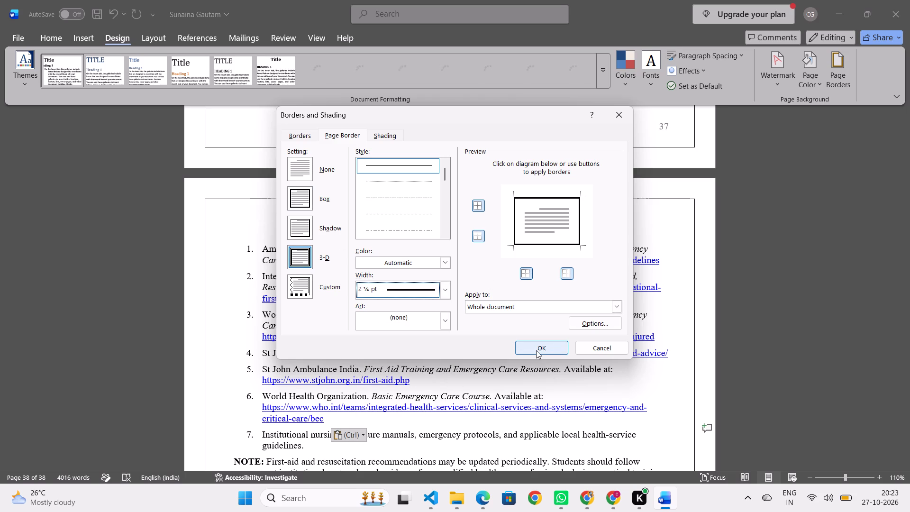
{"action": "left_click", "coordinate": [536, 350]}
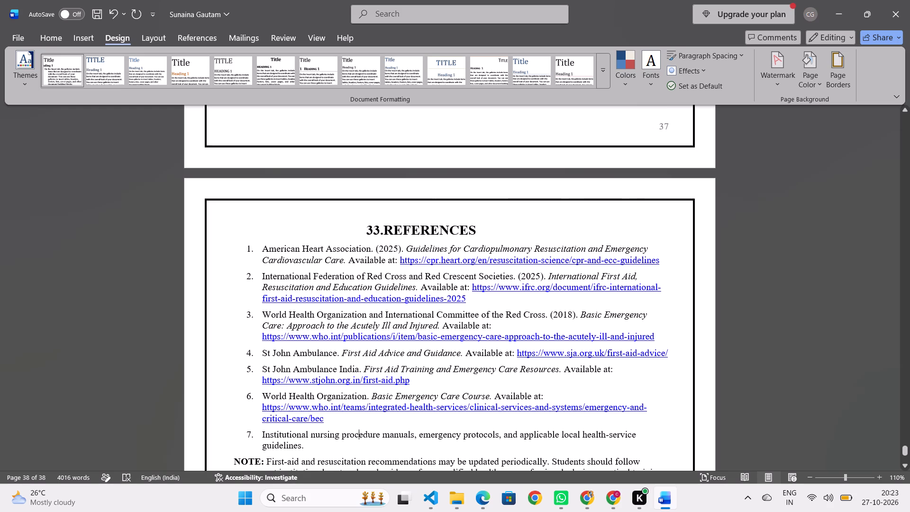
Set the page border colour to the light blue theme shade for the whole document, keeping the 2 ¼ pt width.
{"action": "left_click", "coordinate": [837, 85]}
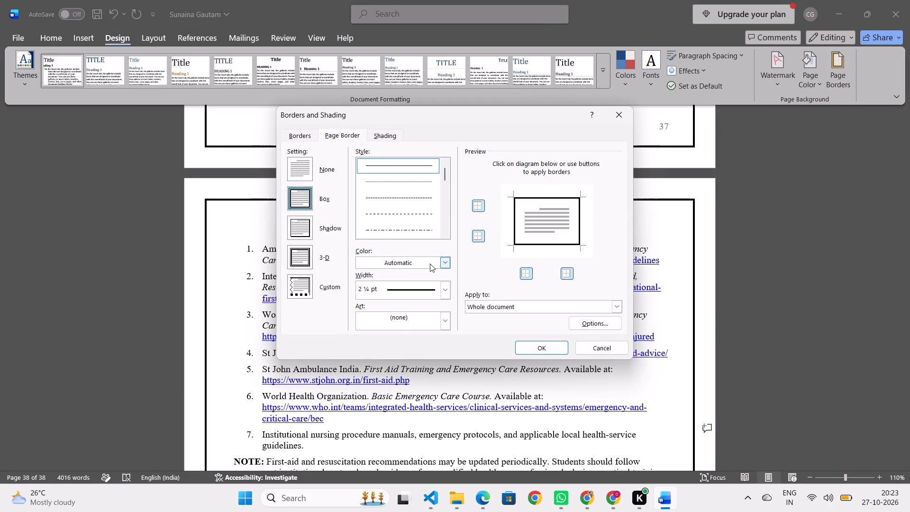
{"action": "left_click", "coordinate": [444, 262]}
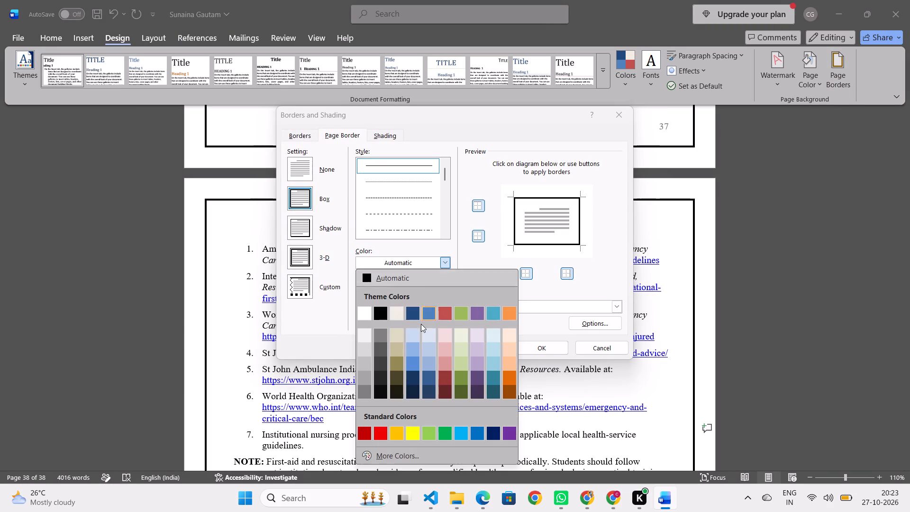
{"action": "left_click", "coordinate": [411, 346]}
{"action": "left_click", "coordinate": [522, 349]}
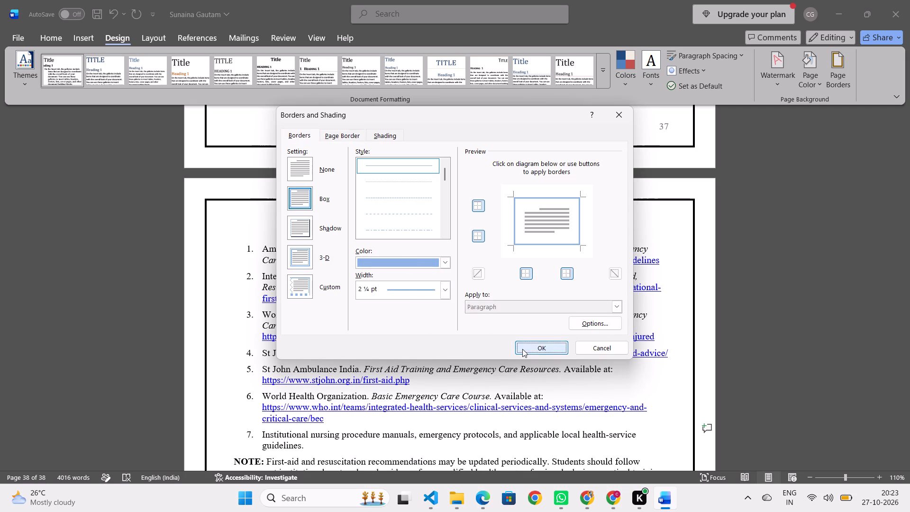
Check how the recoloured page border looks on the closing pages, the cover page and the CERTIFICATE page.
{"action": "scroll", "coordinate": [542, 334], "scroll_direction": "up", "scroll_amount": 9}
{"action": "scroll", "coordinate": [543, 331], "scroll_direction": "down", "scroll_amount": 1}
{"action": "scroll", "coordinate": [543, 331], "scroll_direction": "up", "scroll_amount": 7}
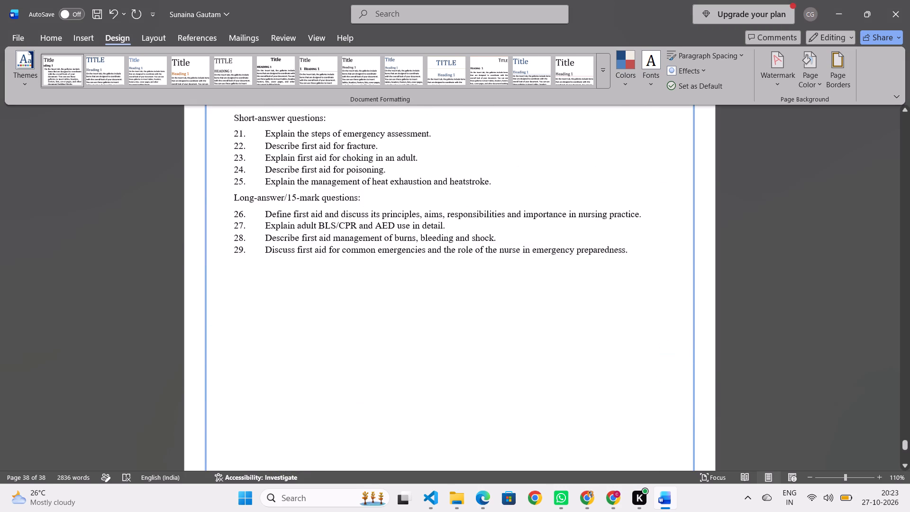
{"action": "scroll", "coordinate": [543, 331], "scroll_direction": "up", "scroll_amount": 16}
{"action": "scroll", "coordinate": [618, 332], "scroll_direction": "up", "scroll_amount": 7}
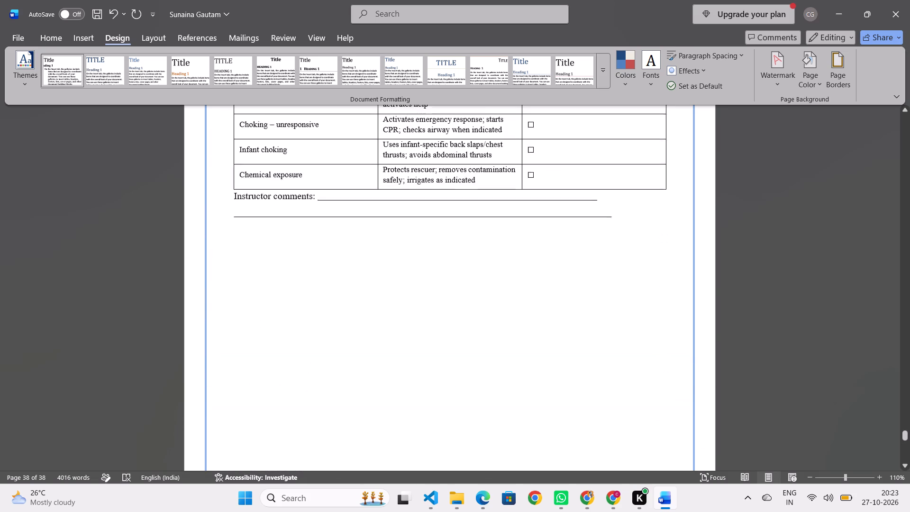
{"action": "left_click_drag", "start_coordinate": [903, 435], "coordinate": [898, 283]}
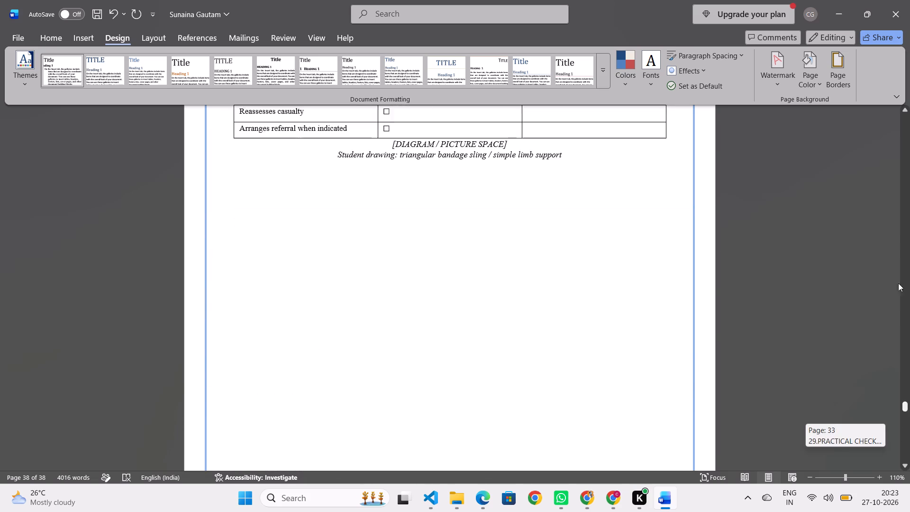
{"action": "left_click_drag", "start_coordinate": [898, 283], "coordinate": [909, 107]}
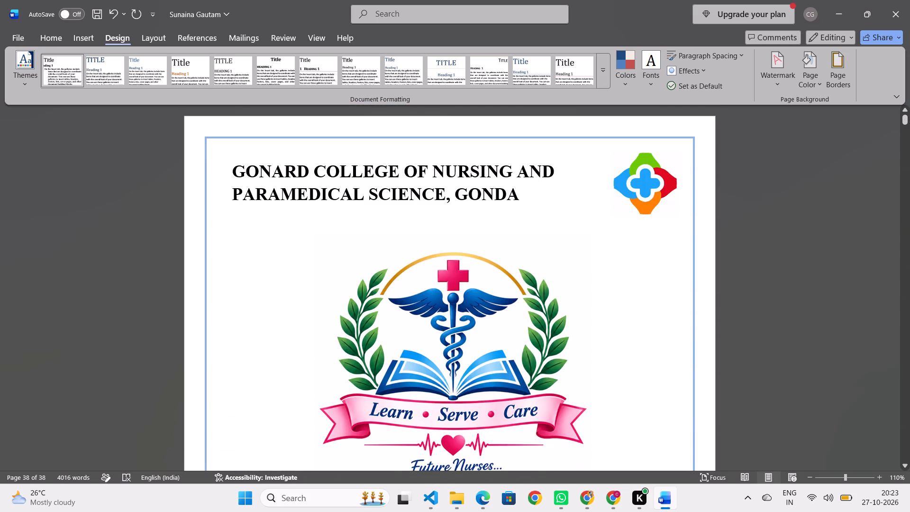
{"action": "scroll", "coordinate": [433, 286], "scroll_direction": "down", "scroll_amount": 10}
{"action": "scroll", "coordinate": [455, 348], "scroll_direction": "down", "scroll_amount": 4}
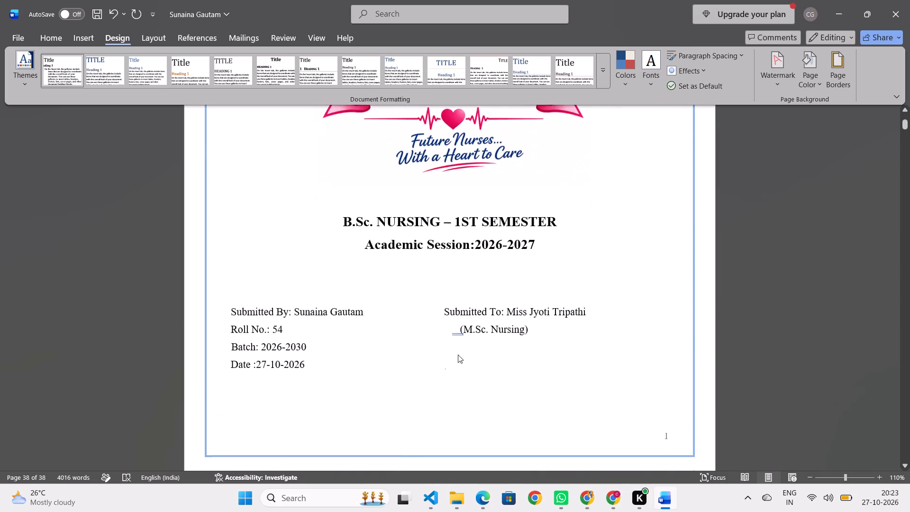
{"action": "scroll", "coordinate": [458, 355], "scroll_direction": "down", "scroll_amount": 16}
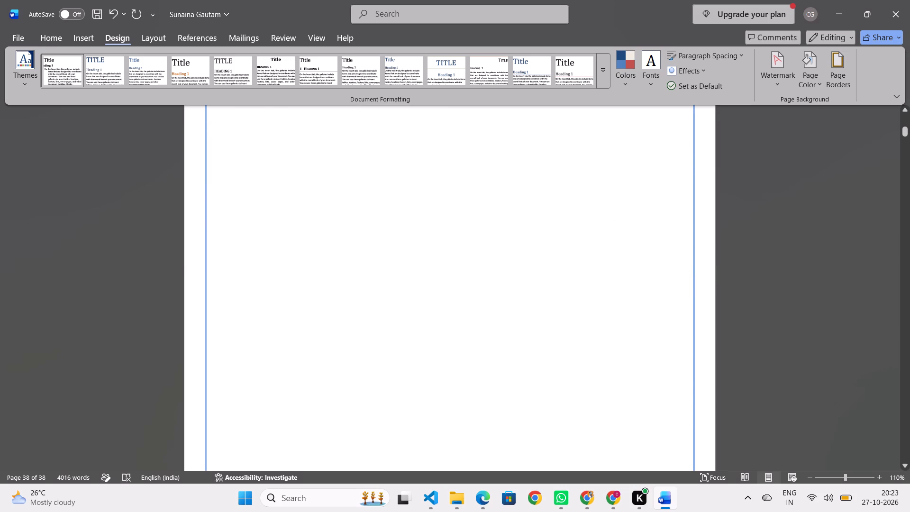
{"action": "scroll", "coordinate": [466, 367], "scroll_direction": "up", "scroll_amount": 2}
{"action": "scroll", "coordinate": [466, 367], "scroll_direction": "down", "scroll_amount": 1}
{"action": "scroll", "coordinate": [466, 367], "scroll_direction": "up", "scroll_amount": 6}
{"action": "scroll", "coordinate": [466, 367], "scroll_direction": "down", "scroll_amount": 2}
{"action": "scroll", "coordinate": [466, 367], "scroll_direction": "up", "scroll_amount": 8}
{"action": "scroll", "coordinate": [466, 368], "scroll_direction": "down", "scroll_amount": 1}
{"action": "scroll", "coordinate": [466, 368], "scroll_direction": "up", "scroll_amount": 8}
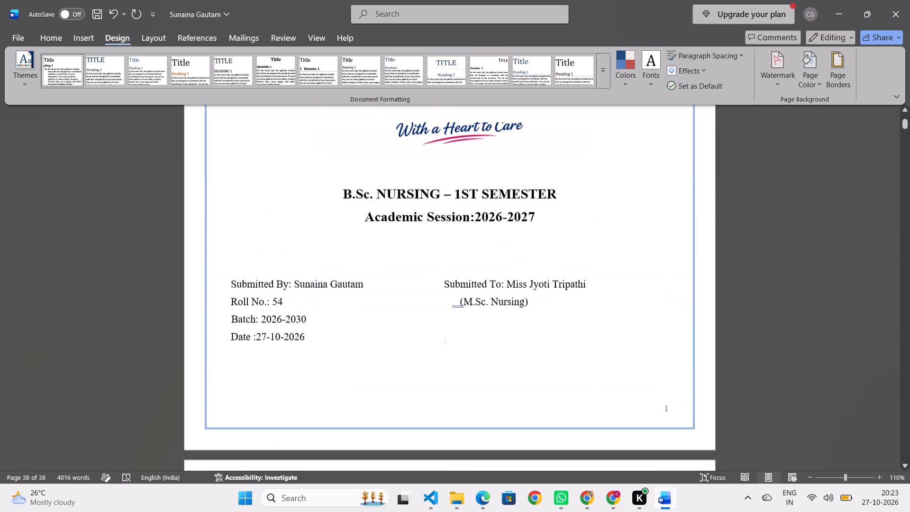
{"action": "scroll", "coordinate": [466, 368], "scroll_direction": "up", "scroll_amount": 1}
{"action": "scroll", "coordinate": [544, 375], "scroll_direction": "down", "scroll_amount": 6}
{"action": "scroll", "coordinate": [545, 375], "scroll_direction": "up", "scroll_amount": 12}
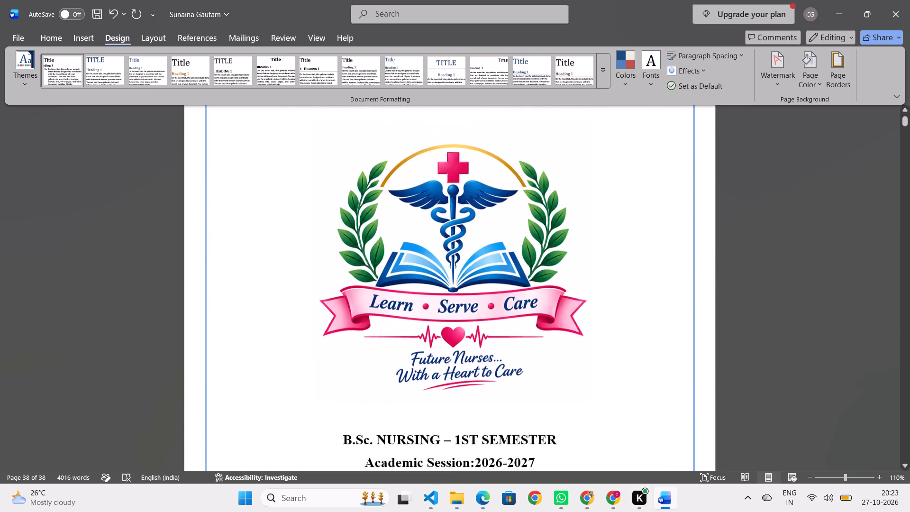
{"action": "scroll", "coordinate": [545, 375], "scroll_direction": "up", "scroll_amount": 5}
{"action": "scroll", "coordinate": [545, 375], "scroll_direction": "down", "scroll_amount": 17}
{"action": "scroll", "coordinate": [545, 379], "scroll_direction": "up", "scroll_amount": 1}
{"action": "scroll", "coordinate": [545, 379], "scroll_direction": "down", "scroll_amount": 2}
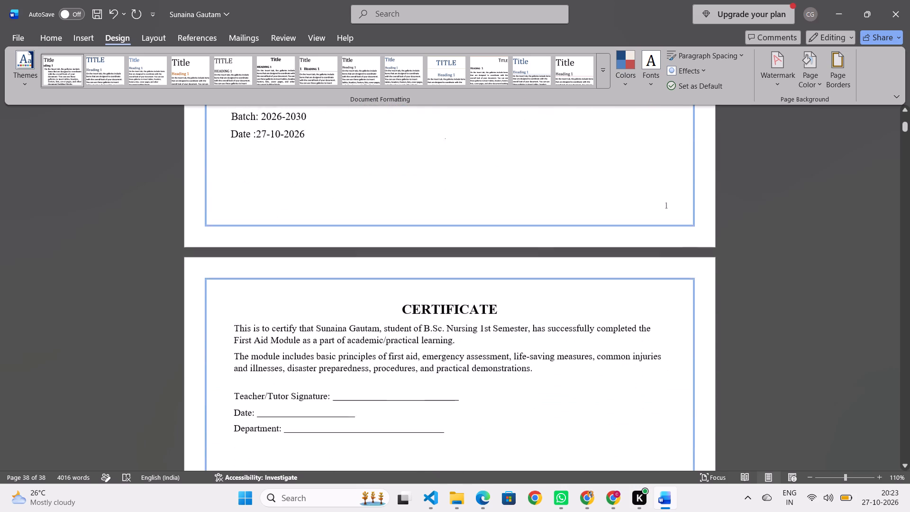
{"action": "scroll", "coordinate": [546, 383], "scroll_direction": "down", "scroll_amount": 2}
{"action": "scroll", "coordinate": [547, 387], "scroll_direction": "up", "scroll_amount": 1}
{"action": "scroll", "coordinate": [548, 389], "scroll_direction": "down", "scroll_amount": 6}
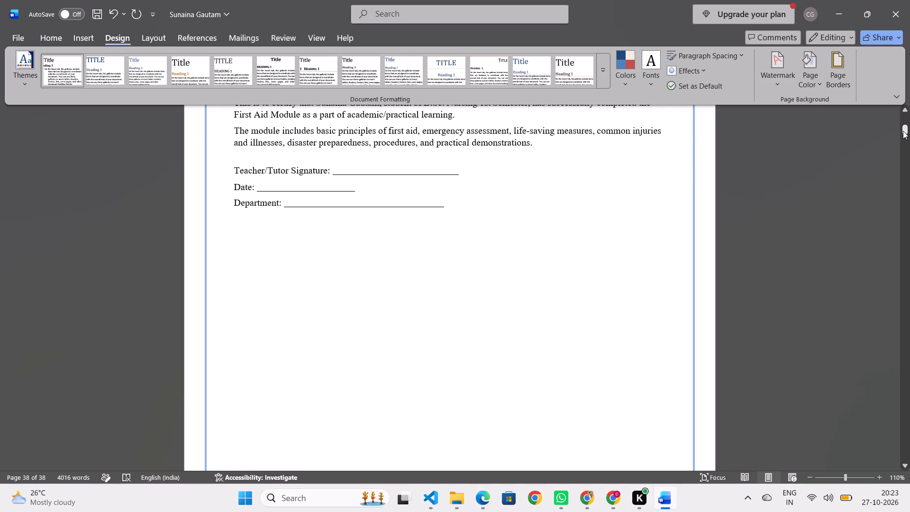
Look through the remaining pages from ACKNOWLEDGEMENT to the practical checklists, reviewing their borders and layout.
{"action": "left_click_drag", "start_coordinate": [901, 129], "coordinate": [902, 136]}
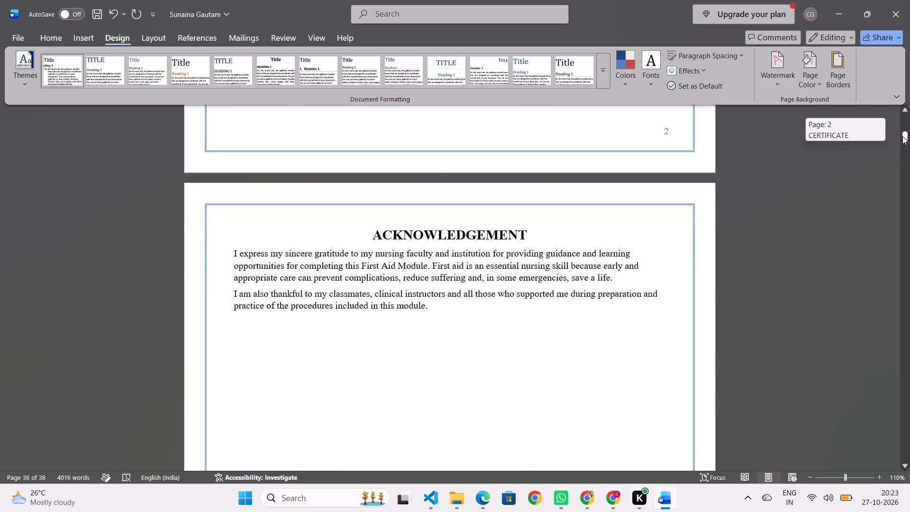
{"action": "left_click_drag", "start_coordinate": [902, 136], "coordinate": [909, 362]}
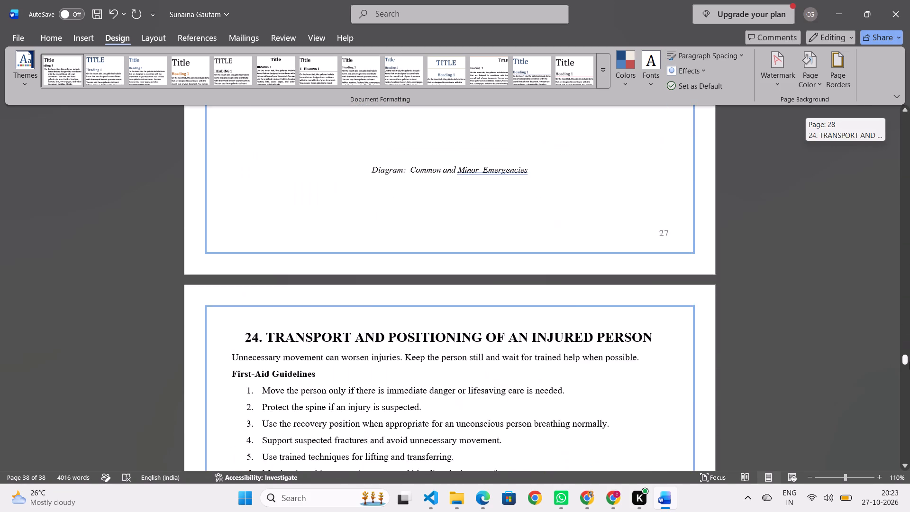
{"action": "left_click_drag", "start_coordinate": [909, 362], "coordinate": [909, 420]}
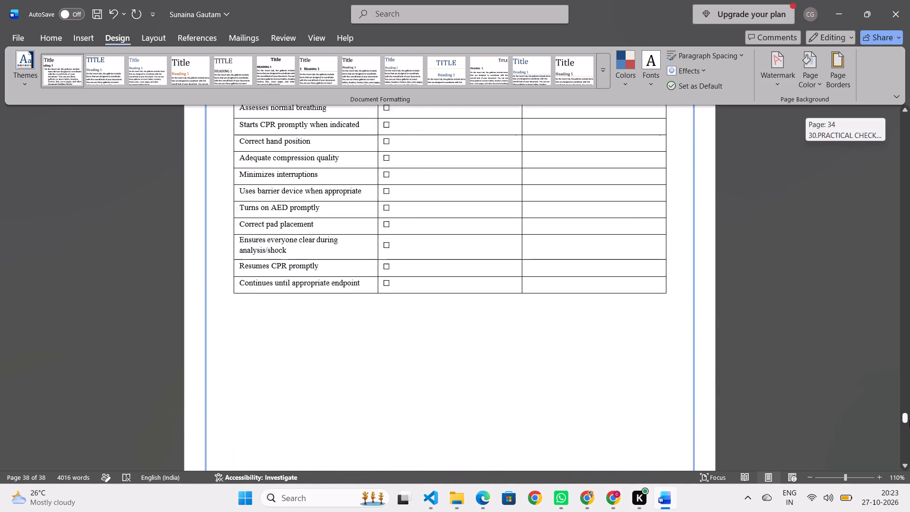
{"action": "left_click_drag", "start_coordinate": [909, 420], "coordinate": [909, 434]}
{"action": "scroll", "coordinate": [519, 293], "scroll_direction": "down", "scroll_amount": 3}
{"action": "scroll", "coordinate": [519, 293], "scroll_direction": "up", "scroll_amount": 3}
{"action": "scroll", "coordinate": [519, 293], "scroll_direction": "down", "scroll_amount": 1}
{"action": "scroll", "coordinate": [519, 293], "scroll_direction": "up", "scroll_amount": 7}
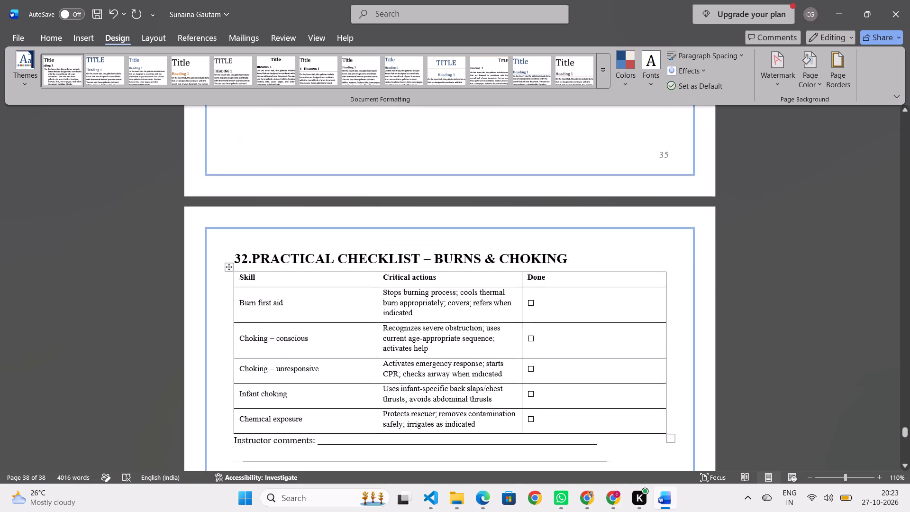
{"action": "scroll", "coordinate": [519, 293], "scroll_direction": "up", "scroll_amount": 19}
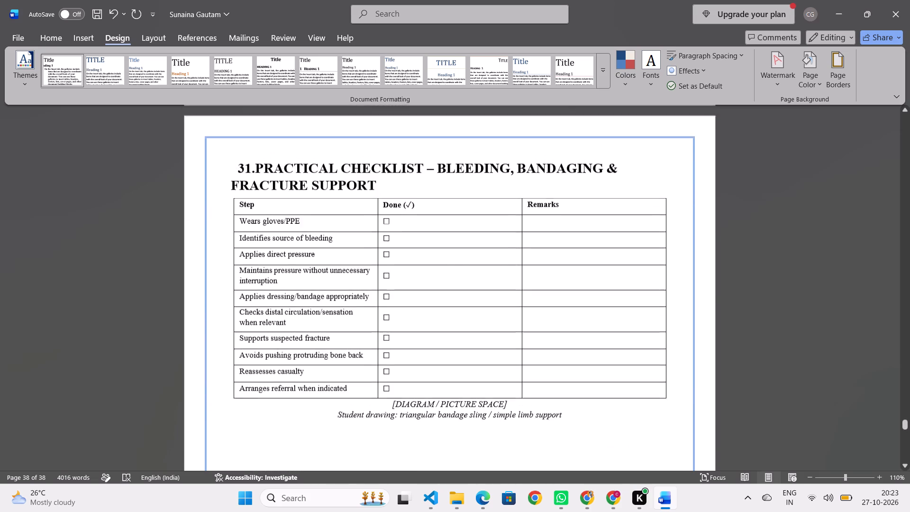
{"action": "scroll", "coordinate": [519, 293], "scroll_direction": "up", "scroll_amount": 12}
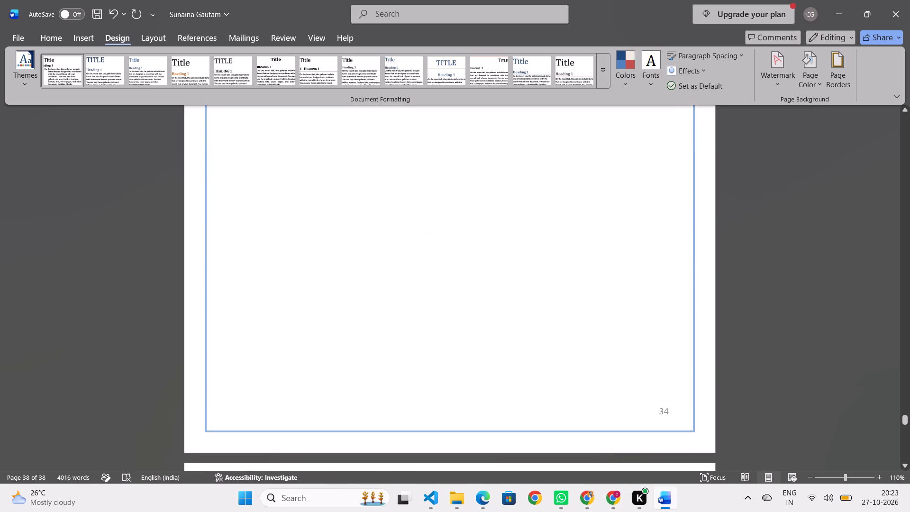
{"action": "scroll", "coordinate": [519, 293], "scroll_direction": "up", "scroll_amount": 14}
{"action": "scroll", "coordinate": [519, 293], "scroll_direction": "up", "scroll_amount": 7}
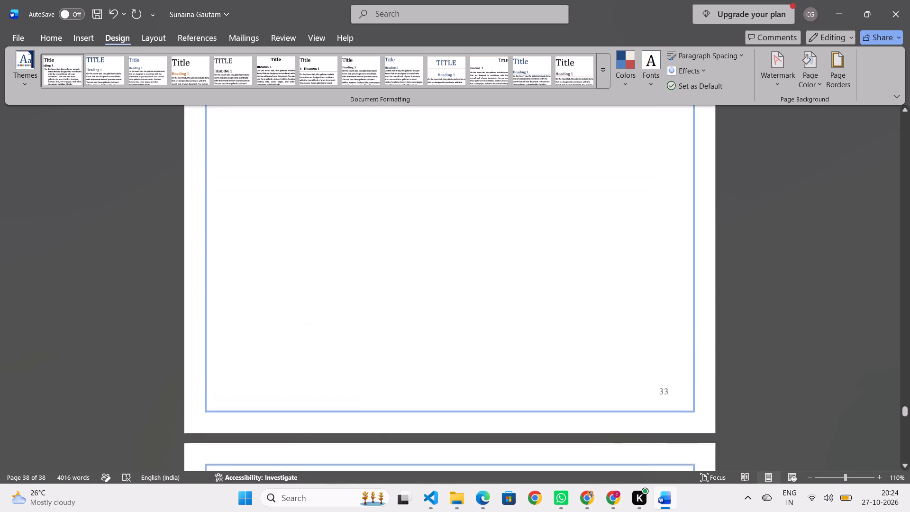
{"action": "scroll", "coordinate": [519, 293], "scroll_direction": "up", "scroll_amount": 16}
{"action": "scroll", "coordinate": [519, 293], "scroll_direction": "down", "scroll_amount": 1}
{"action": "scroll", "coordinate": [519, 293], "scroll_direction": "up", "scroll_amount": 11}
{"action": "scroll", "coordinate": [519, 293], "scroll_direction": "down", "scroll_amount": 1}
{"action": "scroll", "coordinate": [519, 293], "scroll_direction": "up", "scroll_amount": 4}
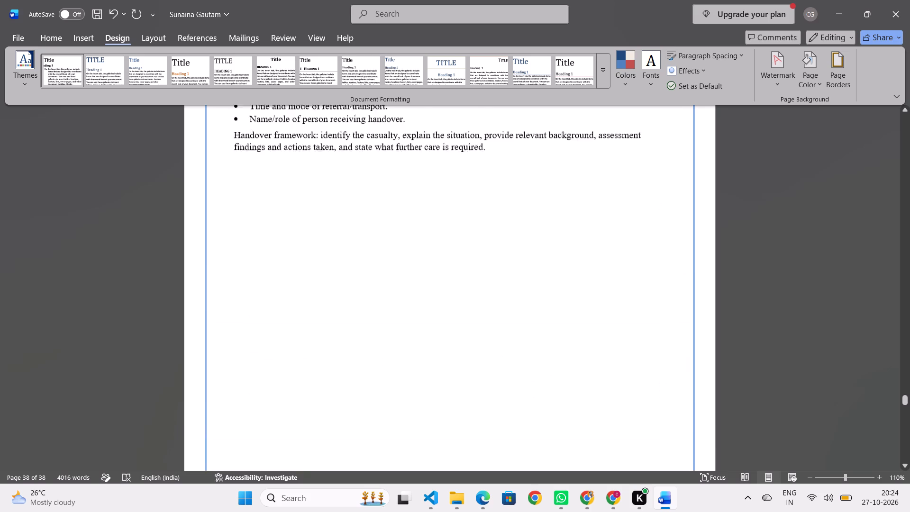
{"action": "scroll", "coordinate": [519, 293], "scroll_direction": "up", "scroll_amount": 7}
{"action": "scroll", "coordinate": [519, 293], "scroll_direction": "down", "scroll_amount": 20}
{"action": "scroll", "coordinate": [519, 293], "scroll_direction": "down", "scroll_amount": 4}
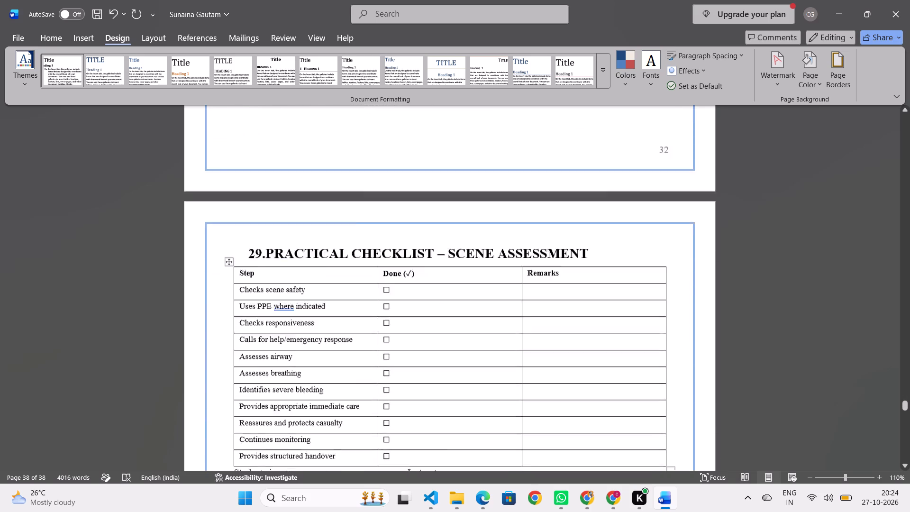
Delete the 29.PRACTICAL CHECKLIST – SCENE ASSESSMENT heading together with its table and signature line on page 33.
{"action": "left_click_drag", "start_coordinate": [249, 182], "coordinate": [442, 308]}
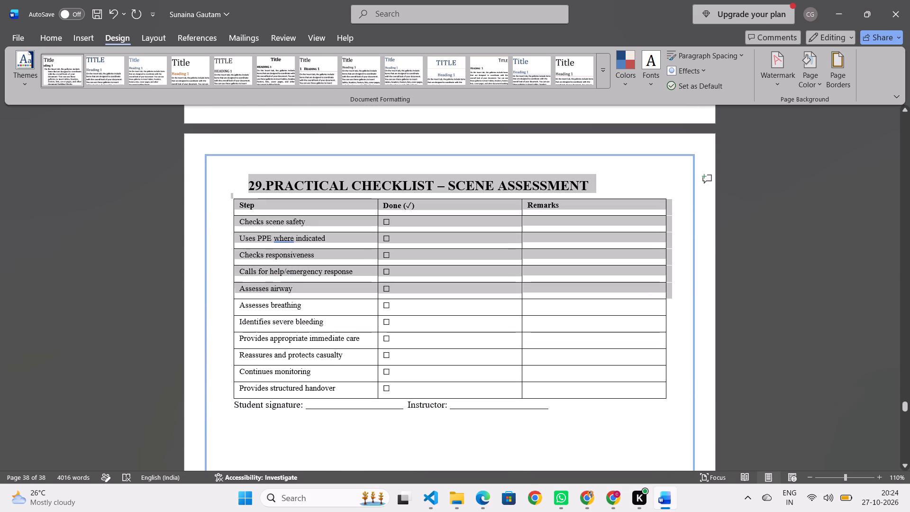
{"action": "left_click_drag", "start_coordinate": [442, 308], "coordinate": [686, 444]}
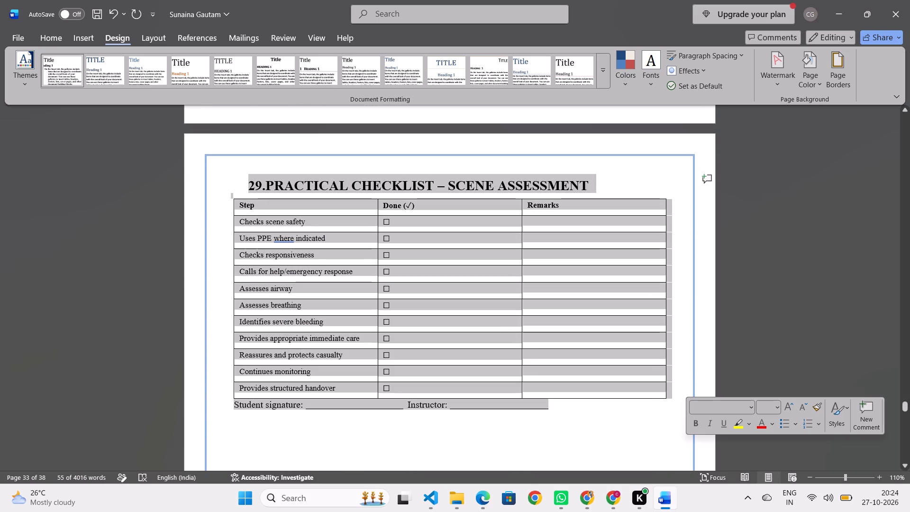
{"action": "key", "text": "BackSpace"}
{"action": "key", "text": "BackSpace"}
Remove the leading spaces before the heading 30.PRACTICAL CHECKLIST – ADULT CPR & AED and try to pull it up onto the emptied page.
{"action": "scroll", "coordinate": [393, 310], "scroll_direction": "down", "scroll_amount": 3}
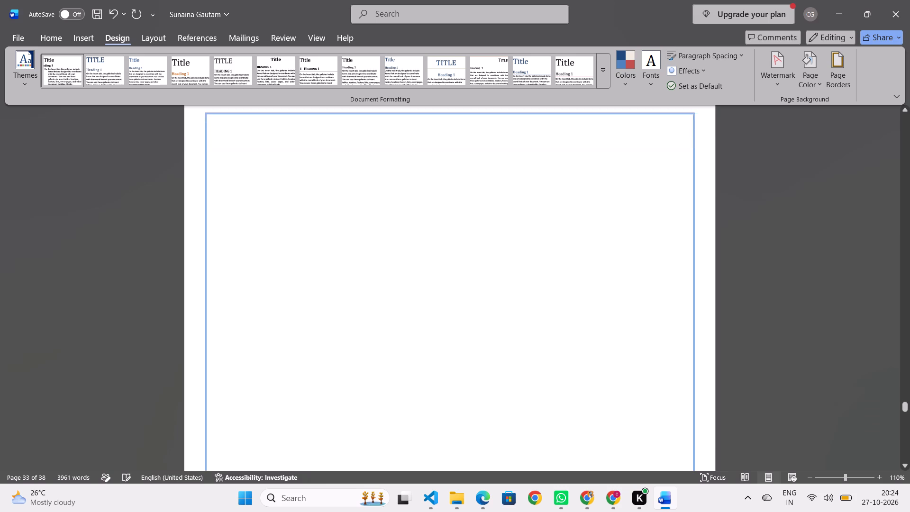
{"action": "scroll", "coordinate": [393, 311], "scroll_direction": "down", "scroll_amount": 15}
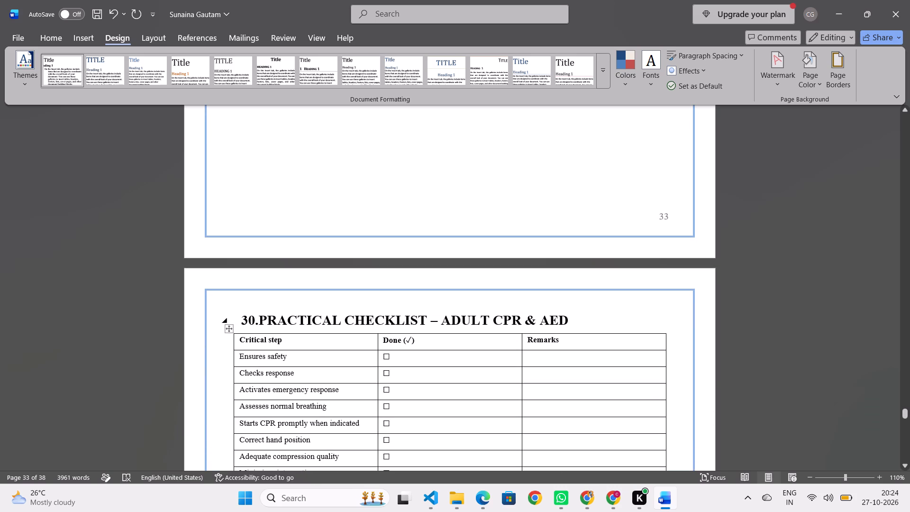
{"action": "left_click", "coordinate": [243, 316]}
{"action": "key", "text": "BackSpace"}
{"action": "key", "text": "BackSpace"}
{"action": "key", "text": "BackSpace"}
{"action": "key", "text": "BackSpace"}
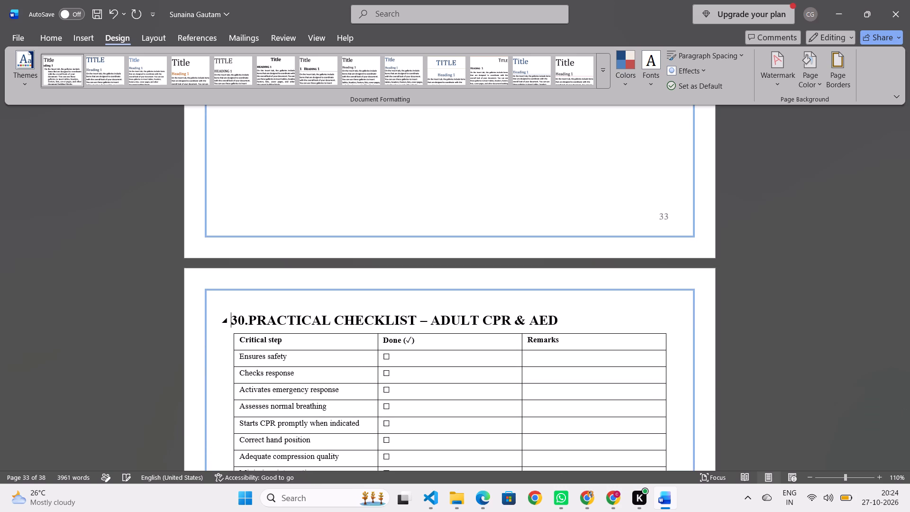
{"action": "key", "text": "BackSpace"}
{"action": "key", "text": "BackSpace"}
{"action": "key", "text": "BackSpace"}
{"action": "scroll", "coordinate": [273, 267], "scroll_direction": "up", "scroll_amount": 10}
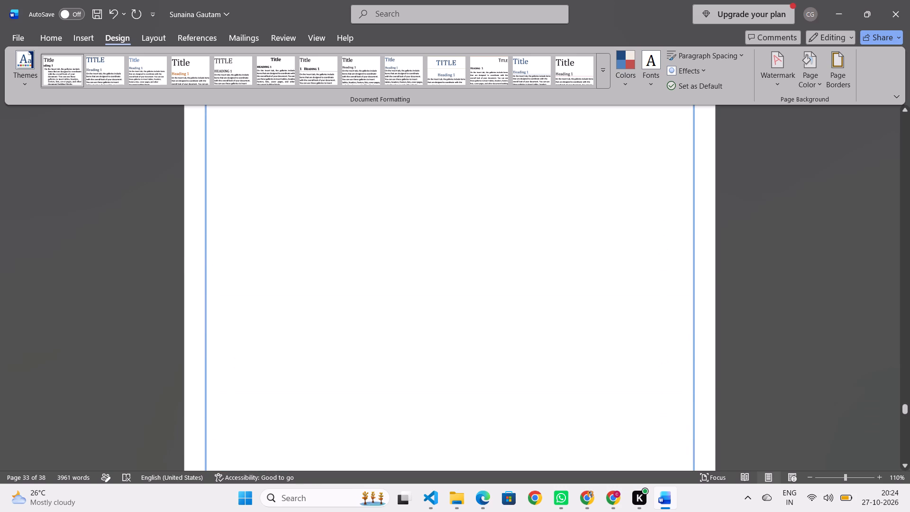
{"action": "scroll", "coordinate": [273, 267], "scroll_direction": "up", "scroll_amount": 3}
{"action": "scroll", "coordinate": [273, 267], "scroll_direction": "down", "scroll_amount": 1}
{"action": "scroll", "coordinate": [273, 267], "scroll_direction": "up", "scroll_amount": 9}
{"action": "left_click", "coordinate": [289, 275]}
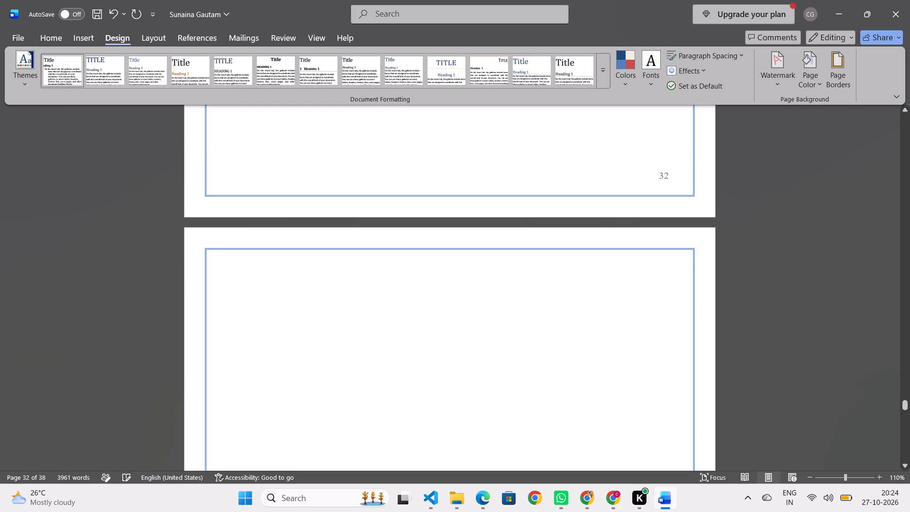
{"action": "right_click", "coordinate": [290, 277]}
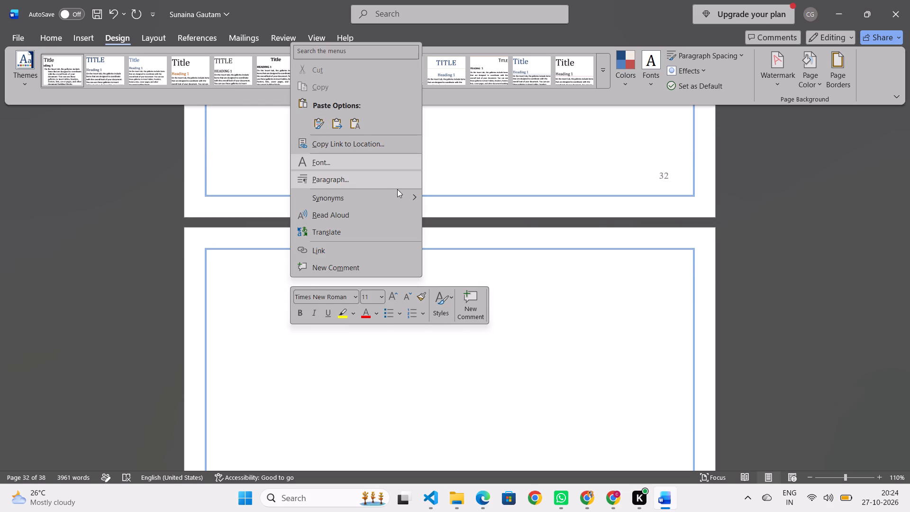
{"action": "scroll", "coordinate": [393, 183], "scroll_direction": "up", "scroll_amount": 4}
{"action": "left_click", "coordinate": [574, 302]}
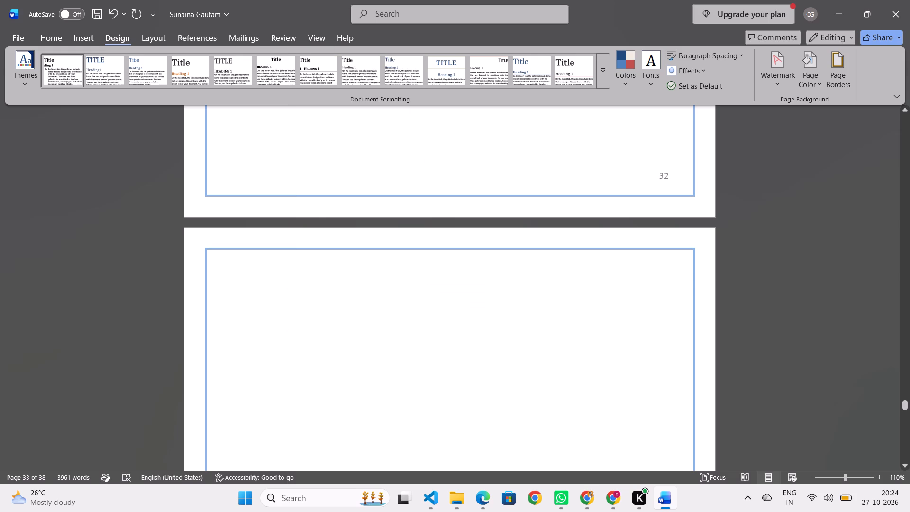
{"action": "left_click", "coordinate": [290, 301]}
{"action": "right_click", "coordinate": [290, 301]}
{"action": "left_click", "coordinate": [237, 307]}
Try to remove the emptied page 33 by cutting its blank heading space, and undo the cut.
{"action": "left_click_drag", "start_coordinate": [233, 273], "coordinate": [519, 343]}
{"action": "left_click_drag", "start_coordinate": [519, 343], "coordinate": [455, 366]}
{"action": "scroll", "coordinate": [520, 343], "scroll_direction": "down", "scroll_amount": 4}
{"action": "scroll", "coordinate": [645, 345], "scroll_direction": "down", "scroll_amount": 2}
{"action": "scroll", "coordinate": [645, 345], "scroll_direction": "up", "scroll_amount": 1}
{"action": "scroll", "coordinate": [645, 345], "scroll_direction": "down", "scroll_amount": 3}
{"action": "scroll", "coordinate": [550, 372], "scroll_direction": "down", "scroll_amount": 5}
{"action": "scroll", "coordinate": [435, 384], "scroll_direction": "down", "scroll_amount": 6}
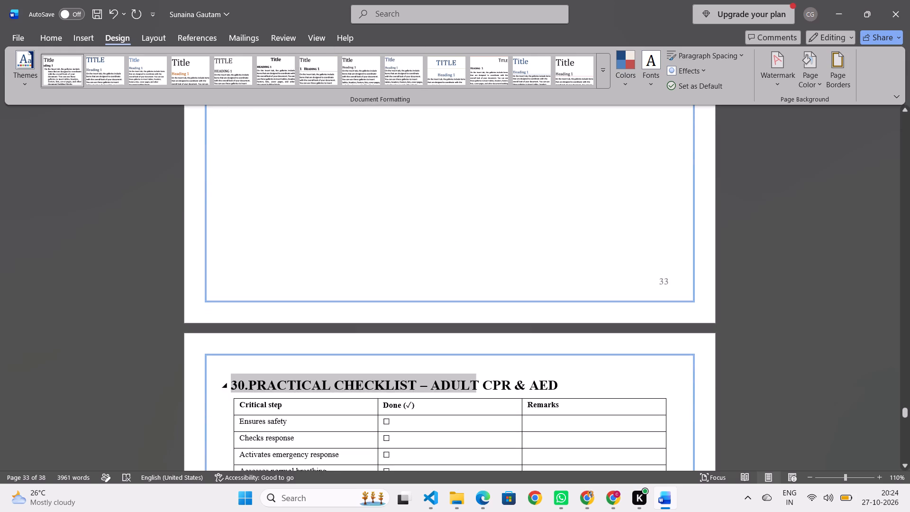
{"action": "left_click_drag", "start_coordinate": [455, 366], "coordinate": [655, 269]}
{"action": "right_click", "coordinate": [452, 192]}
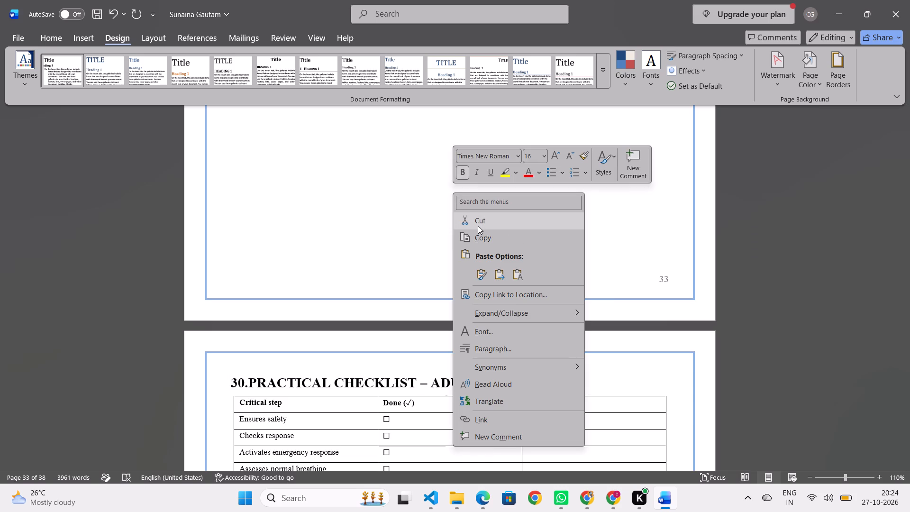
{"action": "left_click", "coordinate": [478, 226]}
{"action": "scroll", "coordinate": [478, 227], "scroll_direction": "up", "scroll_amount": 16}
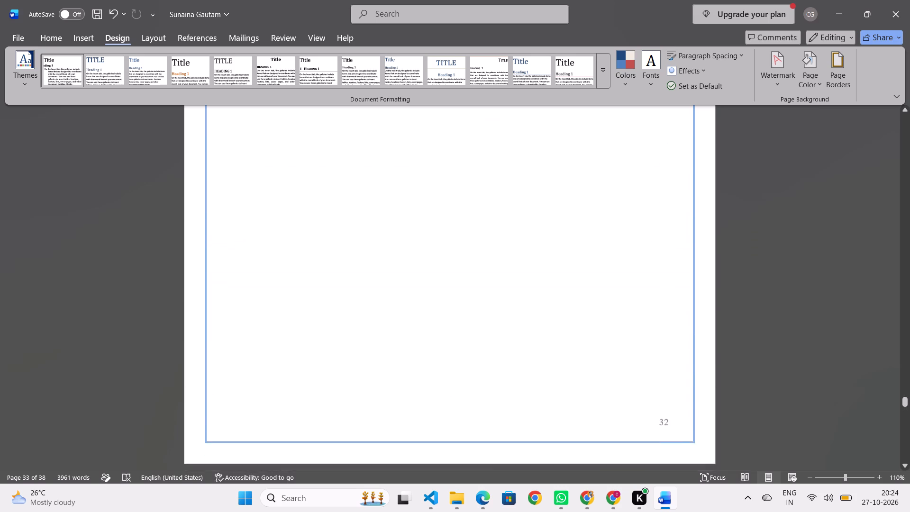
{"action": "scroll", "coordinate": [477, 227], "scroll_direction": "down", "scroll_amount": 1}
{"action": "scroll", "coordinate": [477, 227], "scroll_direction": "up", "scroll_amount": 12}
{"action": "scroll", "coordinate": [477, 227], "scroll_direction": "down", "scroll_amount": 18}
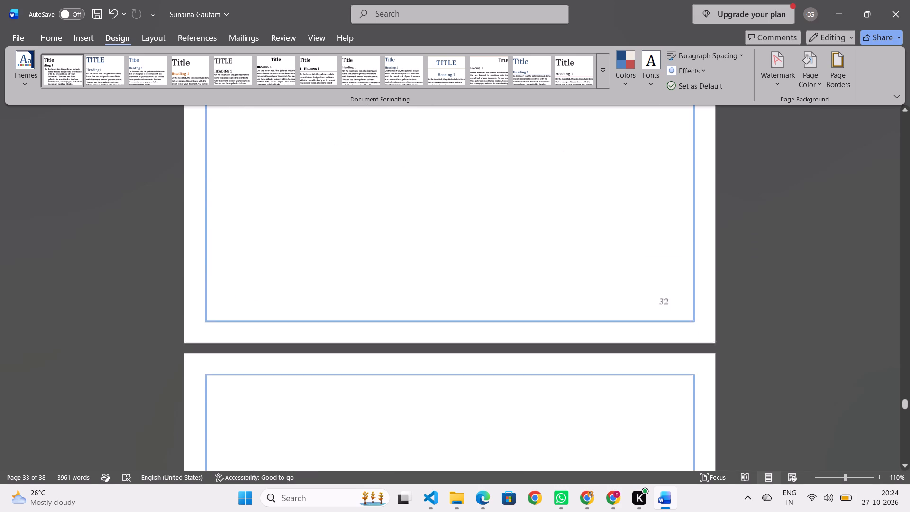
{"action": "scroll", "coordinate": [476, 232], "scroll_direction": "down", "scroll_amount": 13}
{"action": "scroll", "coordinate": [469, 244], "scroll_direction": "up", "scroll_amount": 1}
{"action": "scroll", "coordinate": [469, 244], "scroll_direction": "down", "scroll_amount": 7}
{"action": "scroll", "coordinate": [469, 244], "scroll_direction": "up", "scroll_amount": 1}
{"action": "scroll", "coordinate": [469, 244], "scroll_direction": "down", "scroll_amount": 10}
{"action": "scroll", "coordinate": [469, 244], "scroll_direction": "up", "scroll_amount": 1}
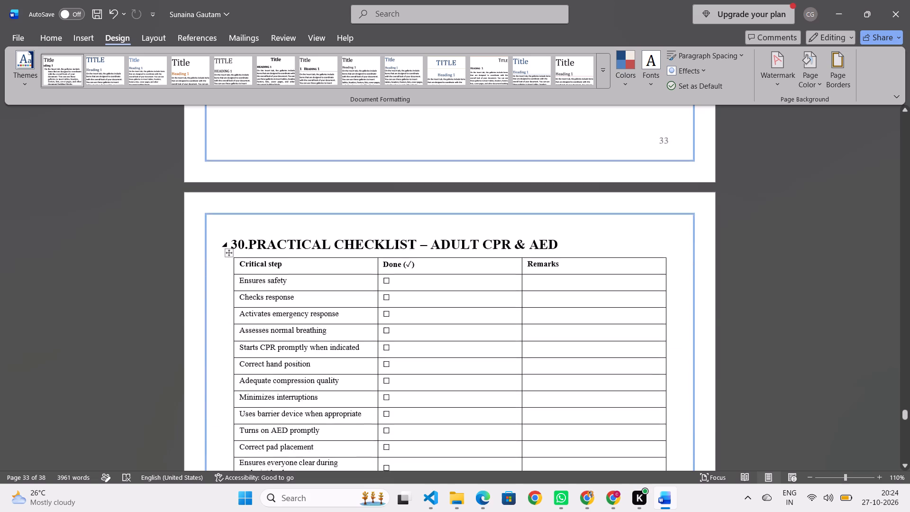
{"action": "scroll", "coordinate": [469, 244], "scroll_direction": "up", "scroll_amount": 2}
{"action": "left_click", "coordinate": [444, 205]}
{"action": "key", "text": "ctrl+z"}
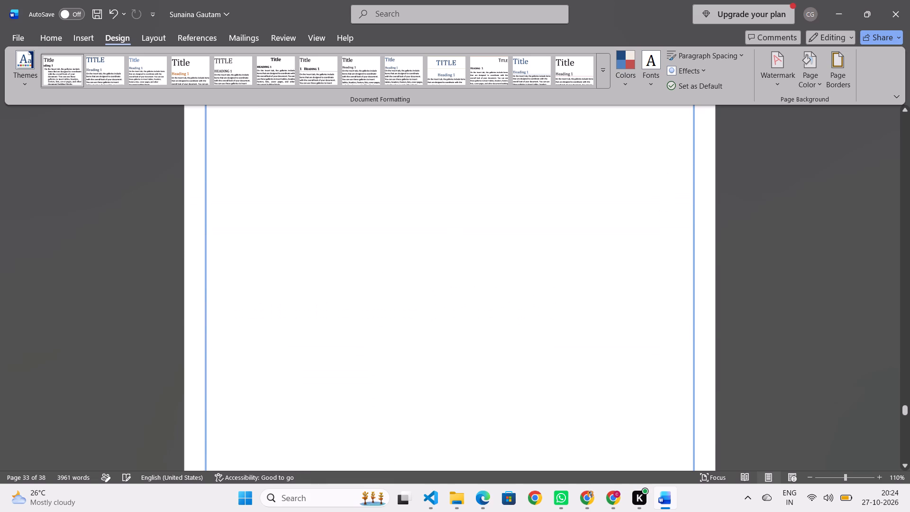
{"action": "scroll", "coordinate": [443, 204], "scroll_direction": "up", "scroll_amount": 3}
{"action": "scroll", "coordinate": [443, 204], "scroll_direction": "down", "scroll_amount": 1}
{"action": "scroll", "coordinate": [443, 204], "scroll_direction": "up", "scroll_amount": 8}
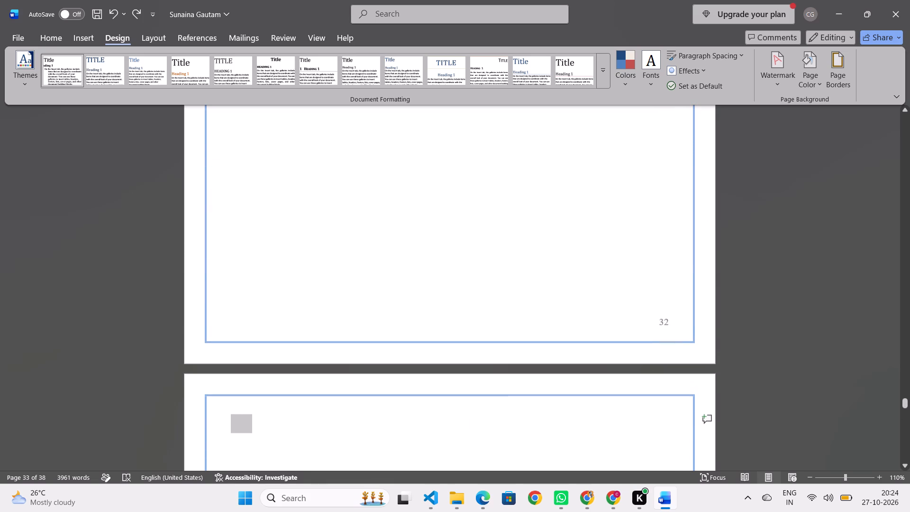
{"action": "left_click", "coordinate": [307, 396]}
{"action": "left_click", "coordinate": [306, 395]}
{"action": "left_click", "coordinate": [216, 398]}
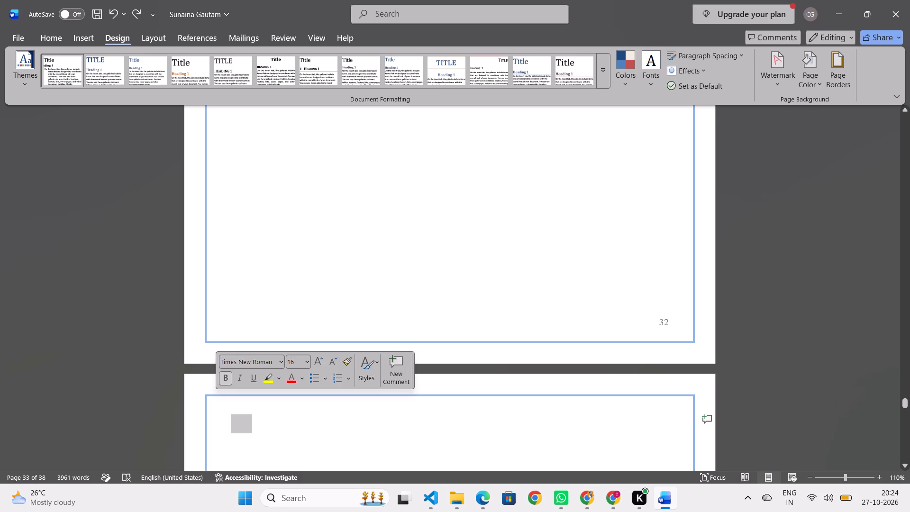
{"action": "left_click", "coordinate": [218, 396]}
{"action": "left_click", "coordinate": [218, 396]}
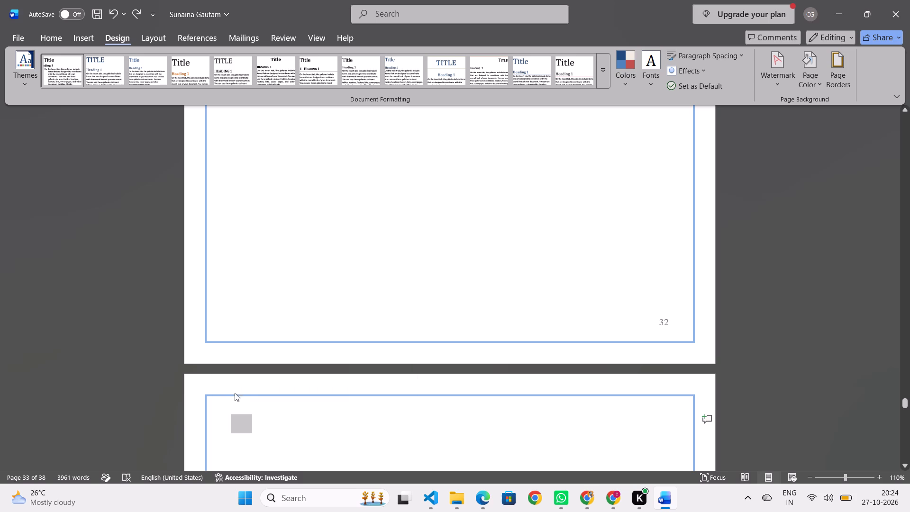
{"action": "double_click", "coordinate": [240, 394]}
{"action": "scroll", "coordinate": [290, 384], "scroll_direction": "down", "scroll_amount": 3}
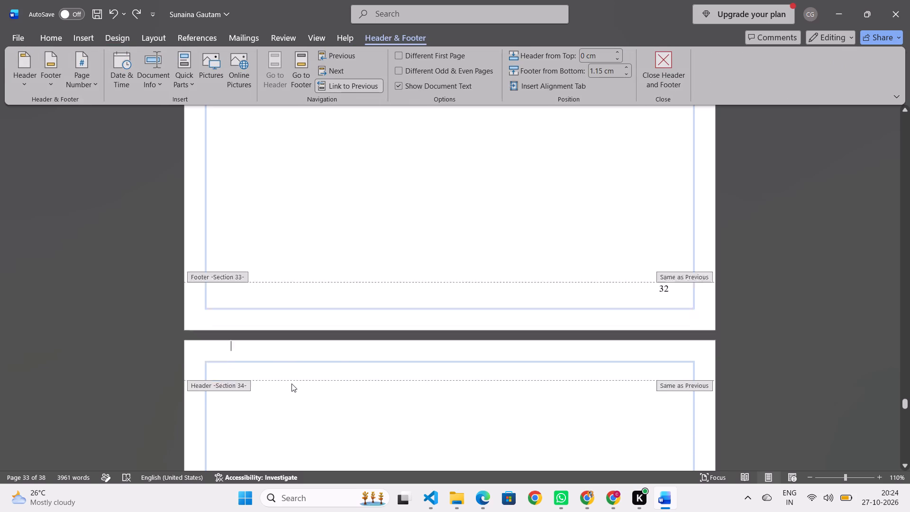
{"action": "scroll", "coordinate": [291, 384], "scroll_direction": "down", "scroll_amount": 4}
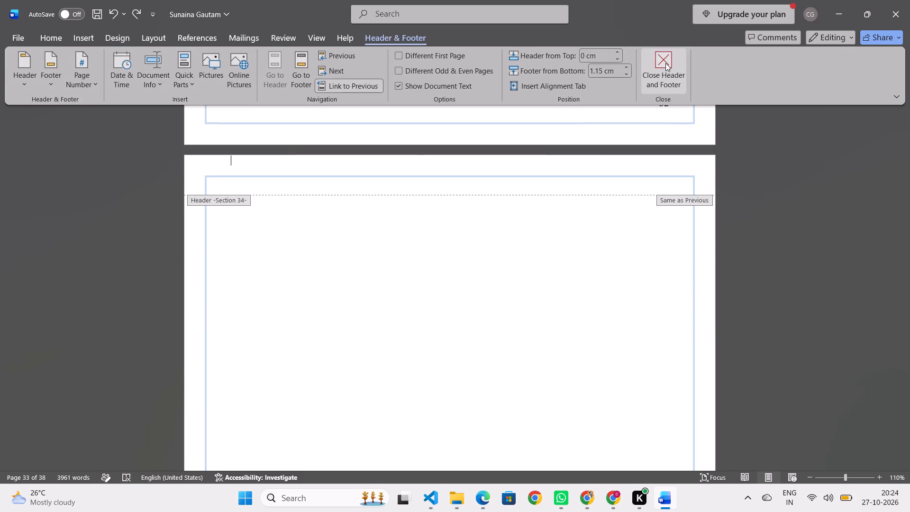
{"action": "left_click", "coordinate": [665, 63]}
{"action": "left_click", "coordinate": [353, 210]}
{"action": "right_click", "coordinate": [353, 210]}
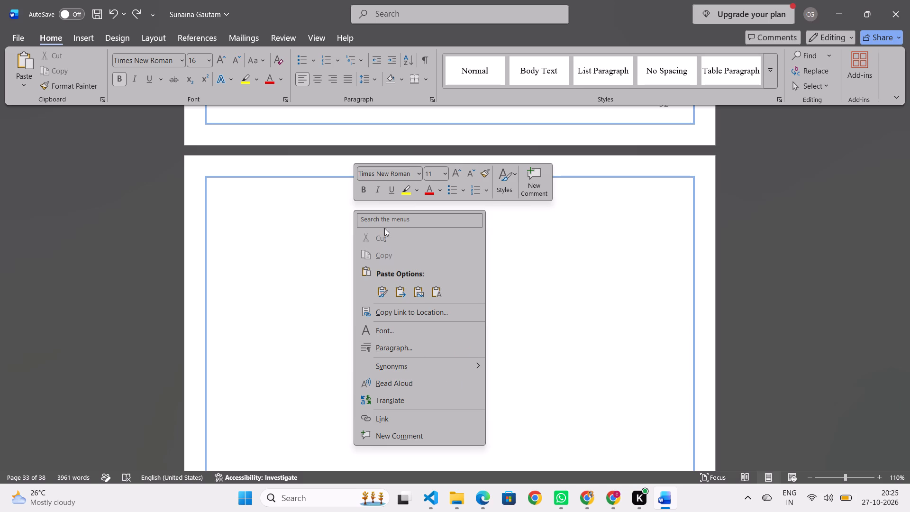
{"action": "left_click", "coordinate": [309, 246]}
Examine the end of page 32 and its transition to the blank page 33.
{"action": "scroll", "coordinate": [308, 247], "scroll_direction": "up", "scroll_amount": 2}
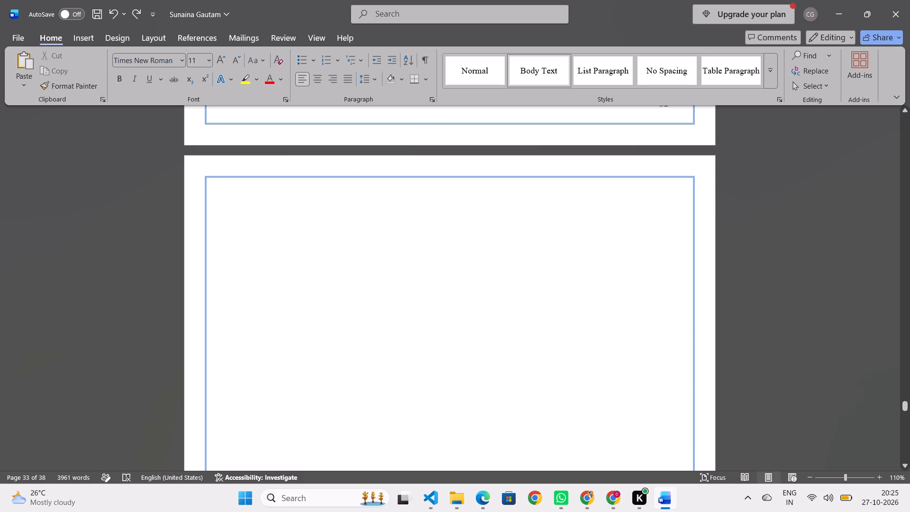
{"action": "scroll", "coordinate": [308, 247], "scroll_direction": "up", "scroll_amount": 15}
{"action": "scroll", "coordinate": [308, 247], "scroll_direction": "down", "scroll_amount": 1}
{"action": "scroll", "coordinate": [308, 247], "scroll_direction": "up", "scroll_amount": 3}
{"action": "scroll", "coordinate": [308, 247], "scroll_direction": "down", "scroll_amount": 3}
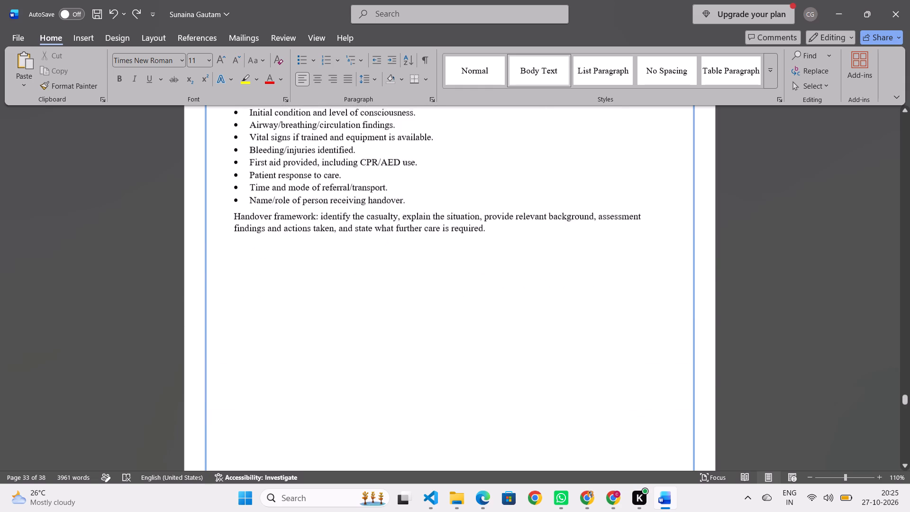
{"action": "scroll", "coordinate": [308, 247], "scroll_direction": "down", "scroll_amount": 10}
{"action": "scroll", "coordinate": [306, 263], "scroll_direction": "up", "scroll_amount": 1}
{"action": "scroll", "coordinate": [306, 264], "scroll_direction": "down", "scroll_amount": 4}
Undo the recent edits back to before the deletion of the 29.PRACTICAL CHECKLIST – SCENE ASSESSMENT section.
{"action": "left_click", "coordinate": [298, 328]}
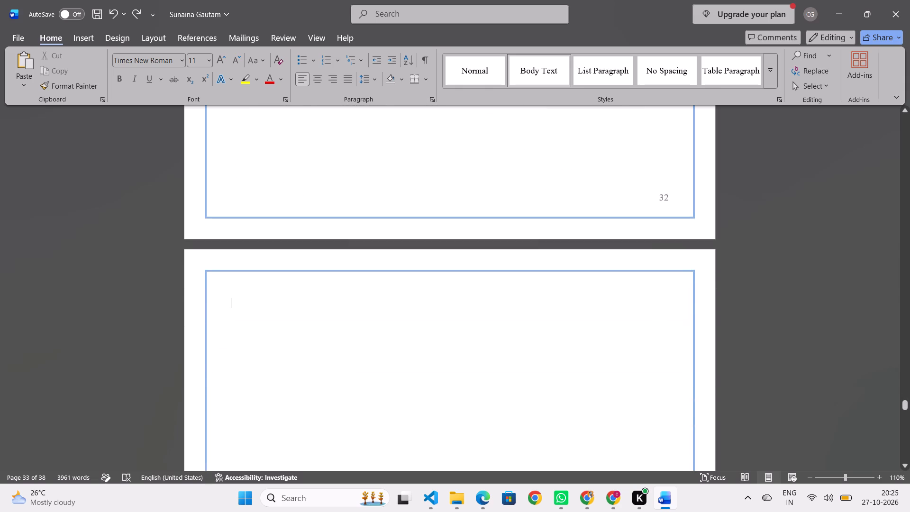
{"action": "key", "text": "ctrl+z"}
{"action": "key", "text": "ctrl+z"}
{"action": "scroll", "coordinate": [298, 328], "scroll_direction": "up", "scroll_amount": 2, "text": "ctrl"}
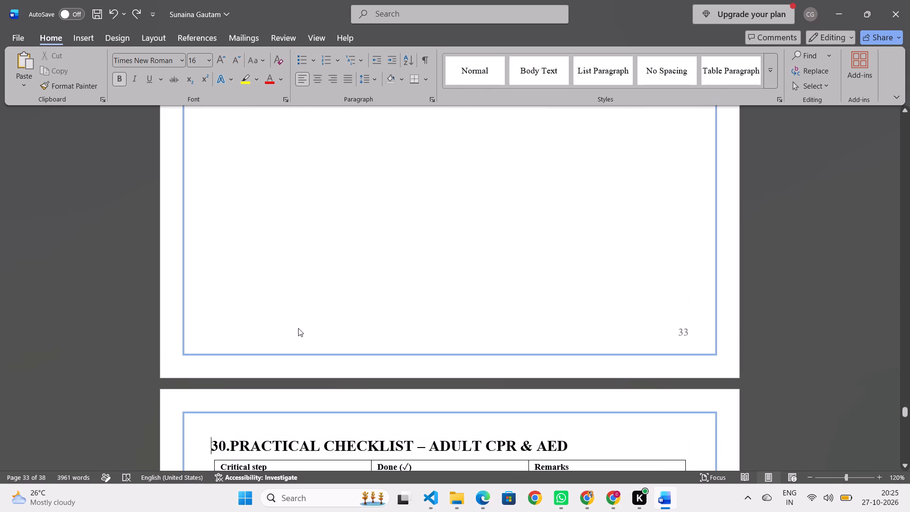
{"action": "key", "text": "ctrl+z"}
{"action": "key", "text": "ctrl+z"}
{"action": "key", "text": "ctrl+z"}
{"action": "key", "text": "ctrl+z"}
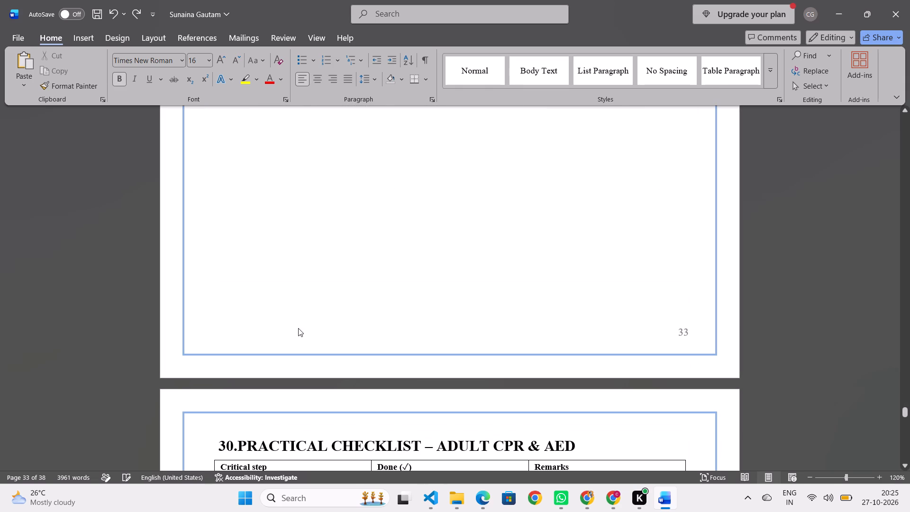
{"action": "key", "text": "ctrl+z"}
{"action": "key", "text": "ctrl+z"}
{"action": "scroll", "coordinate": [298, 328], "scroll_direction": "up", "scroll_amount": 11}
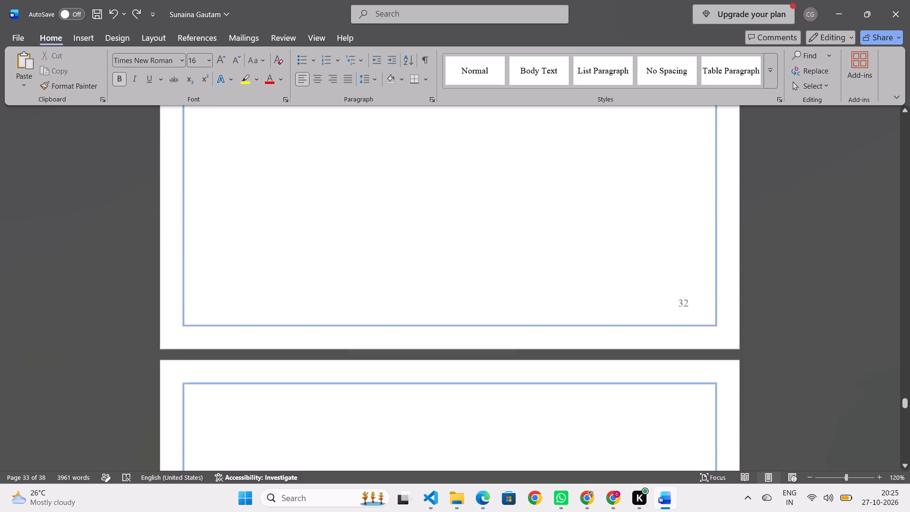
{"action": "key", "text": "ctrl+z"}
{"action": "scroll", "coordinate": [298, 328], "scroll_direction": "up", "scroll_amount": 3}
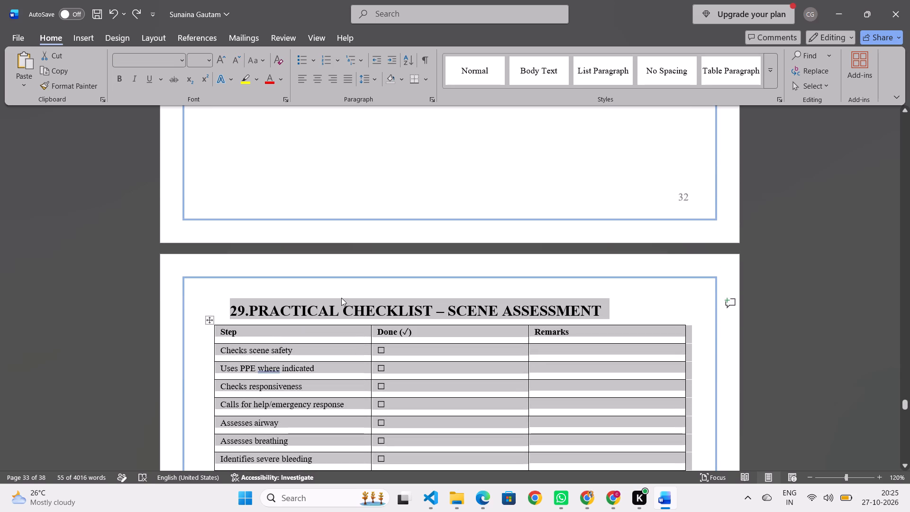
Cut the 29.PRACTICAL CHECKLIST – SCENE ASSESSMENT heading together with its table and the student and instructor signature line.
{"action": "left_click", "coordinate": [346, 291]}
{"action": "scroll", "coordinate": [397, 301], "scroll_direction": "down", "scroll_amount": 7}
{"action": "left_click", "coordinate": [318, 362]}
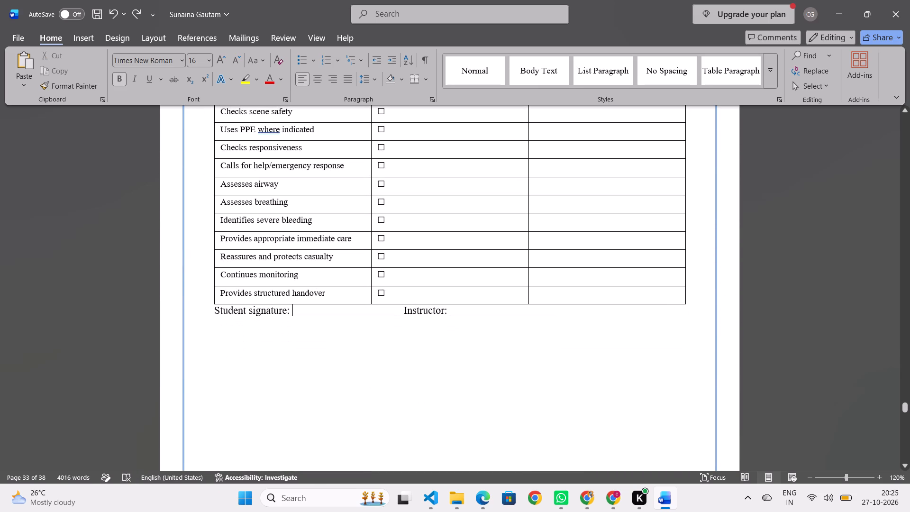
{"action": "right_click", "coordinate": [318, 362]}
{"action": "left_click", "coordinate": [275, 365]}
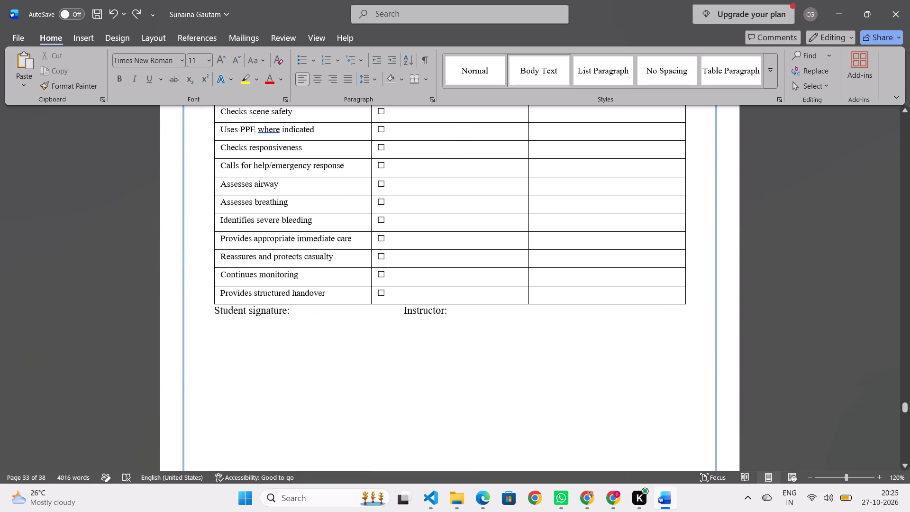
{"action": "scroll", "coordinate": [563, 337], "scroll_direction": "up", "scroll_amount": 4}
{"action": "left_click_drag", "start_coordinate": [559, 451], "coordinate": [256, 199]}
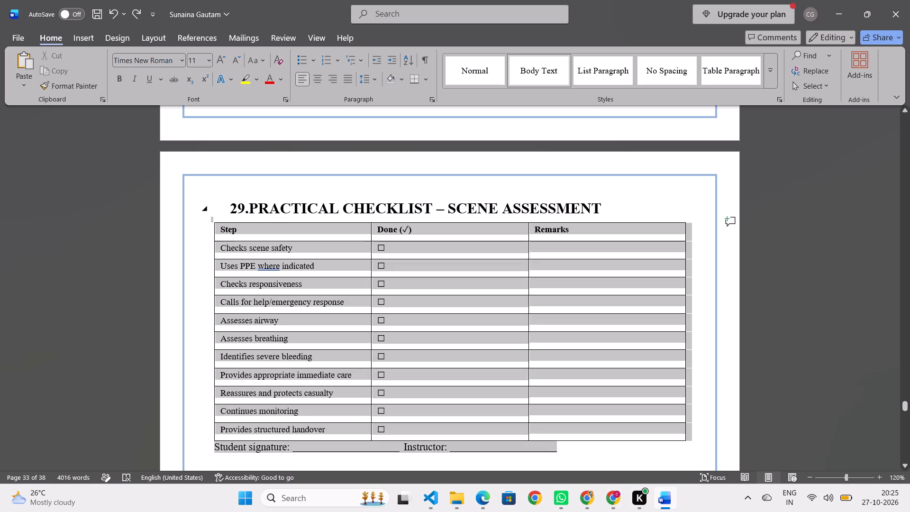
{"action": "left_click_drag", "start_coordinate": [256, 199], "coordinate": [233, 198]}
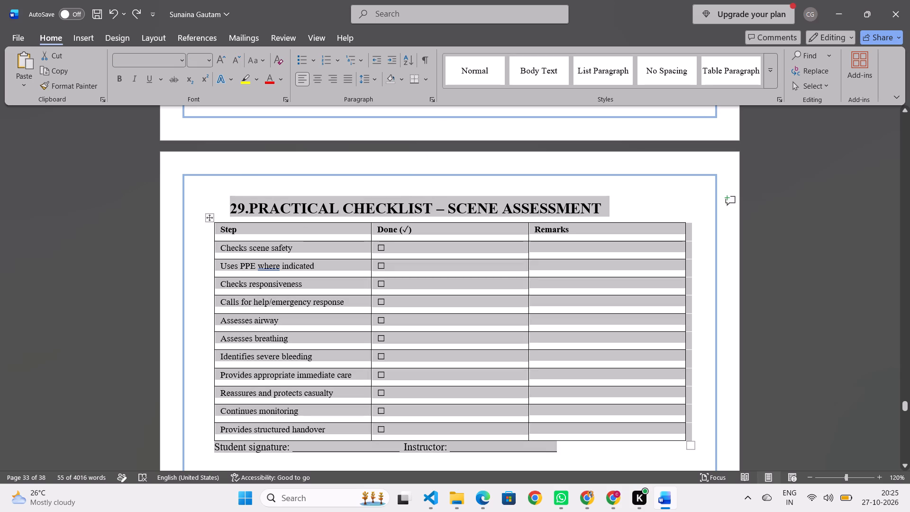
{"action": "right_click", "coordinate": [325, 320]}
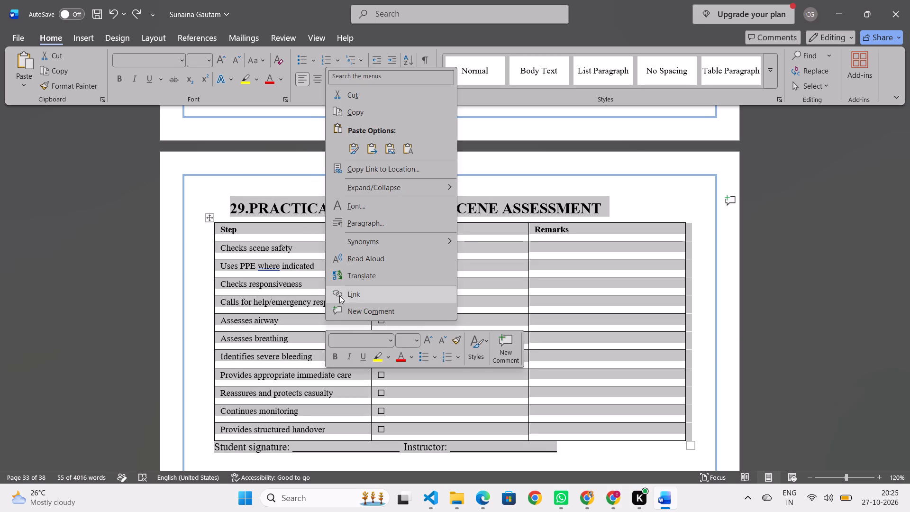
{"action": "left_click", "coordinate": [370, 99]}
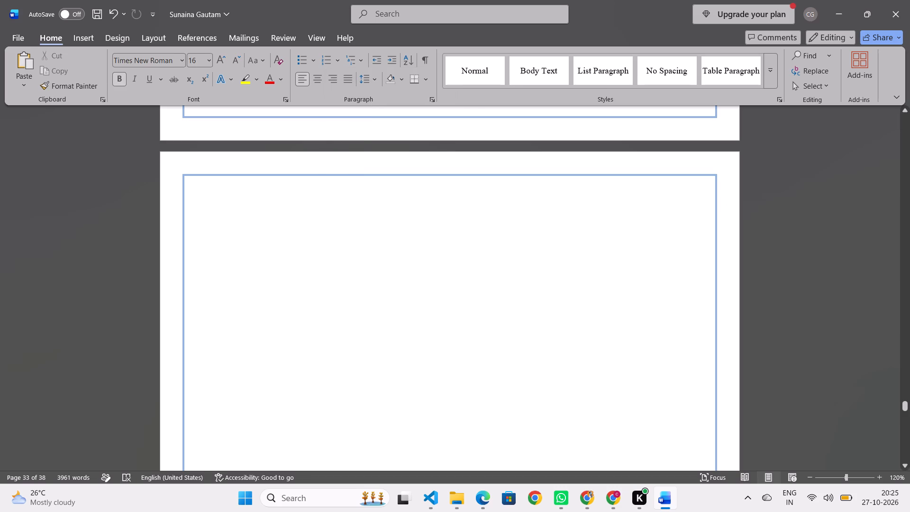
Delete the 30.PRACTICAL CHECKLIST – ADULT CPR & AED heading together with its table on page 34.
{"action": "scroll", "coordinate": [259, 256], "scroll_direction": "down", "scroll_amount": 13}
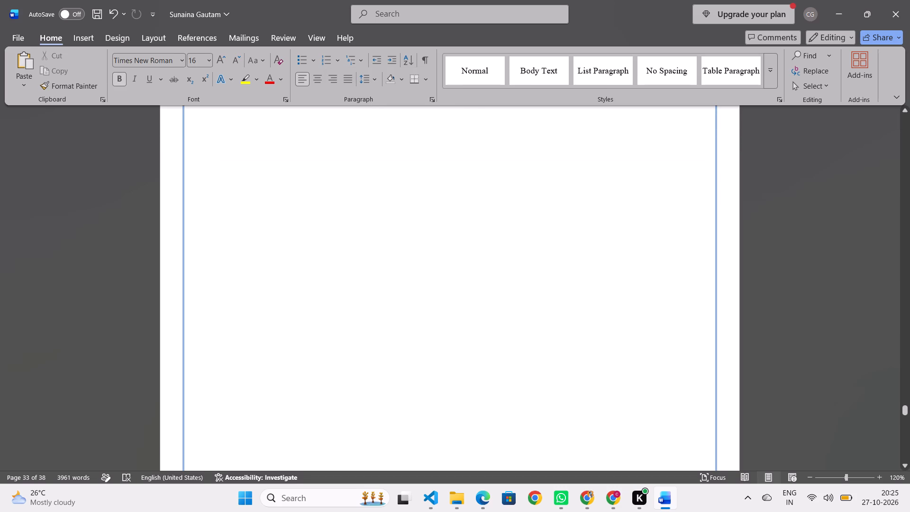
{"action": "scroll", "coordinate": [302, 303], "scroll_direction": "down", "scroll_amount": 3}
{"action": "scroll", "coordinate": [736, 342], "scroll_direction": "down", "scroll_amount": 9}
{"action": "scroll", "coordinate": [736, 343], "scroll_direction": "up", "scroll_amount": 1}
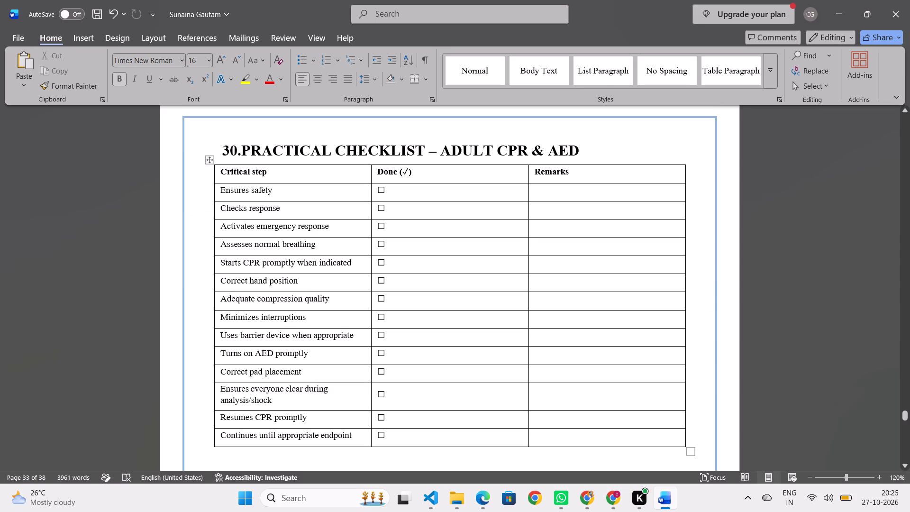
{"action": "left_click_drag", "start_coordinate": [690, 440], "coordinate": [301, 201]}
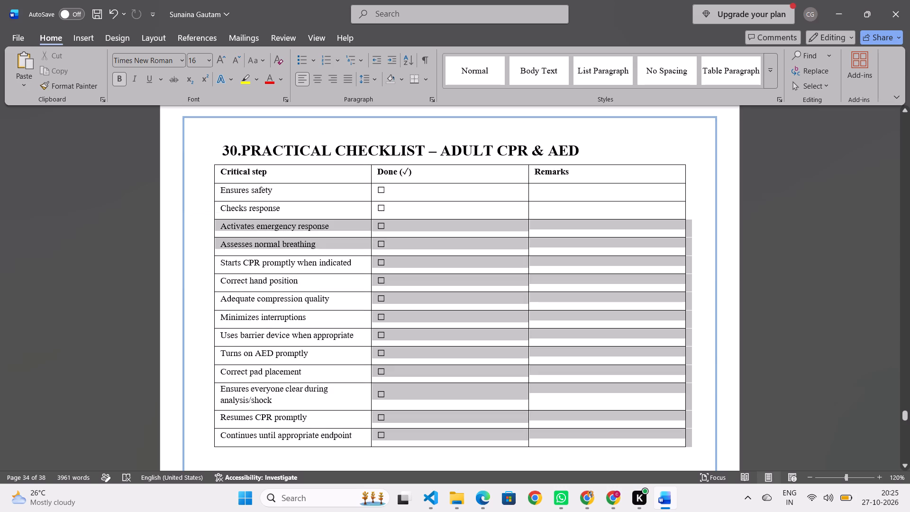
{"action": "left_click_drag", "start_coordinate": [301, 201], "coordinate": [213, 152]}
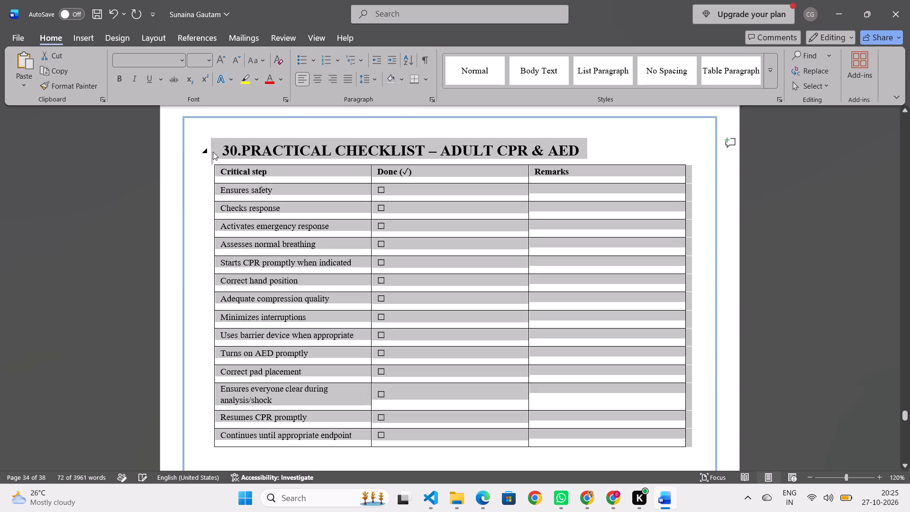
{"action": "key", "text": "BackSpace"}
Delete the 31.PRACTICAL CHECKLIST – BLEEDING, BANDAGING & FRACTURE SUPPORT heading with its table and the diagram space label on page 35.
{"action": "scroll", "coordinate": [306, 254], "scroll_direction": "down", "scroll_amount": 6}
{"action": "scroll", "coordinate": [312, 266], "scroll_direction": "down", "scroll_amount": 15}
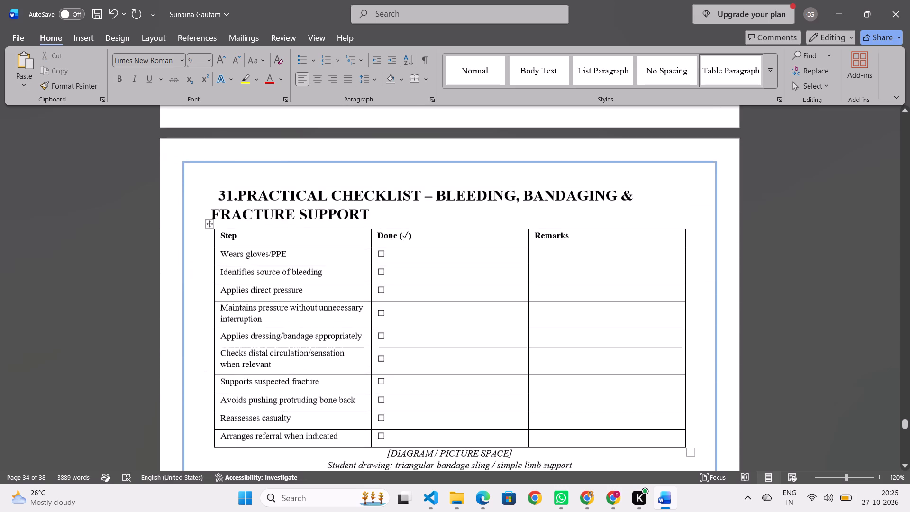
{"action": "scroll", "coordinate": [373, 309], "scroll_direction": "down", "scroll_amount": 5}
{"action": "left_click_drag", "start_coordinate": [699, 279], "coordinate": [621, 257]}
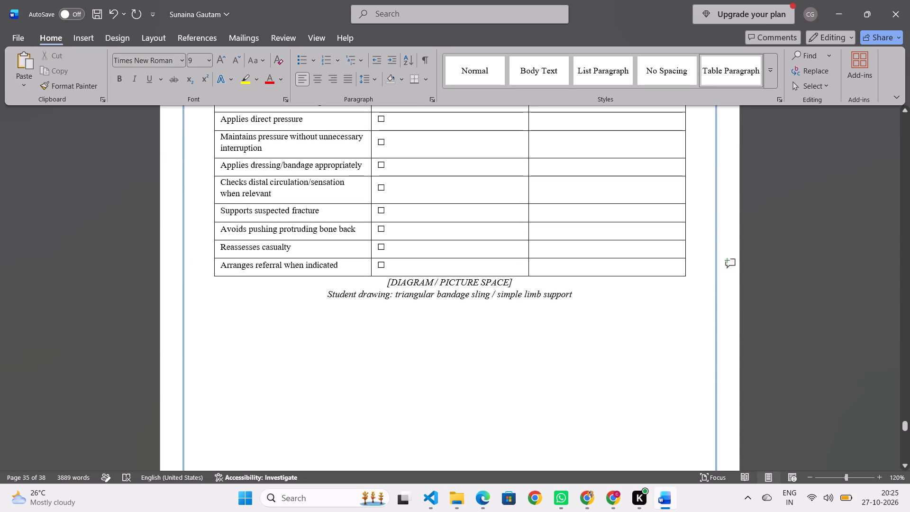
{"action": "left_click_drag", "start_coordinate": [621, 257], "coordinate": [197, 162]}
{"action": "scroll", "coordinate": [370, 208], "scroll_direction": "up", "scroll_amount": 4}
{"action": "key", "text": "BackSpace"}
Delete the remaining "Student drawing: triangular bandage sling / simple limb support" caption on page 35.
{"action": "left_click_drag", "start_coordinate": [581, 160], "coordinate": [317, 155]}
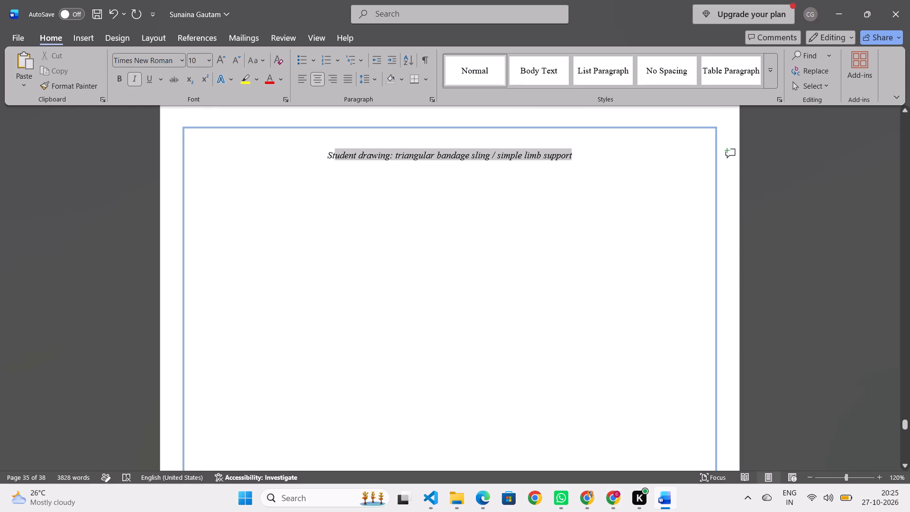
{"action": "left_click_drag", "start_coordinate": [317, 155], "coordinate": [287, 158]}
{"action": "key", "text": "BackSpace"}
Delete the heading and the content below it on the page following page 35.
{"action": "scroll", "coordinate": [439, 239], "scroll_direction": "down", "scroll_amount": 1}
{"action": "scroll", "coordinate": [439, 239], "scroll_direction": "up", "scroll_amount": 1}
{"action": "scroll", "coordinate": [439, 240], "scroll_direction": "down", "scroll_amount": 13}
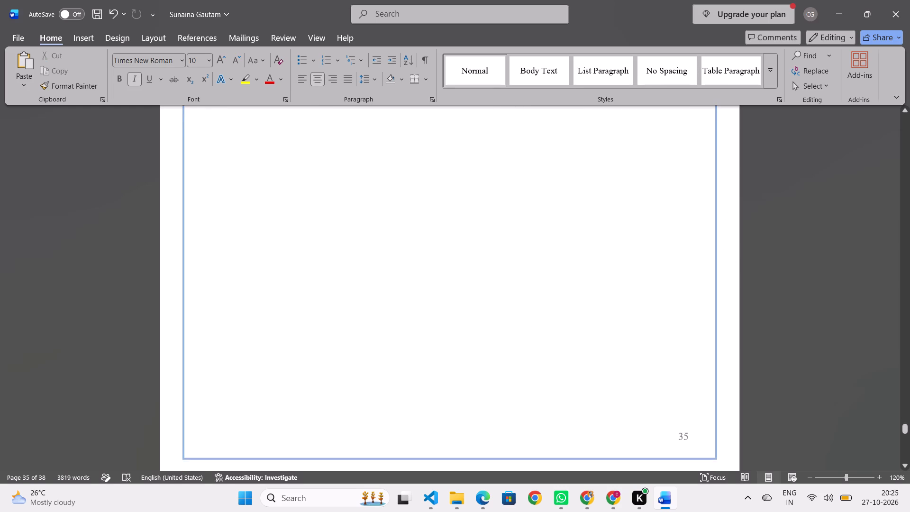
{"action": "scroll", "coordinate": [440, 244], "scroll_direction": "down", "scroll_amount": 8}
{"action": "left_click_drag", "start_coordinate": [215, 206], "coordinate": [660, 433]}
{"action": "key", "text": "BackSpace"}
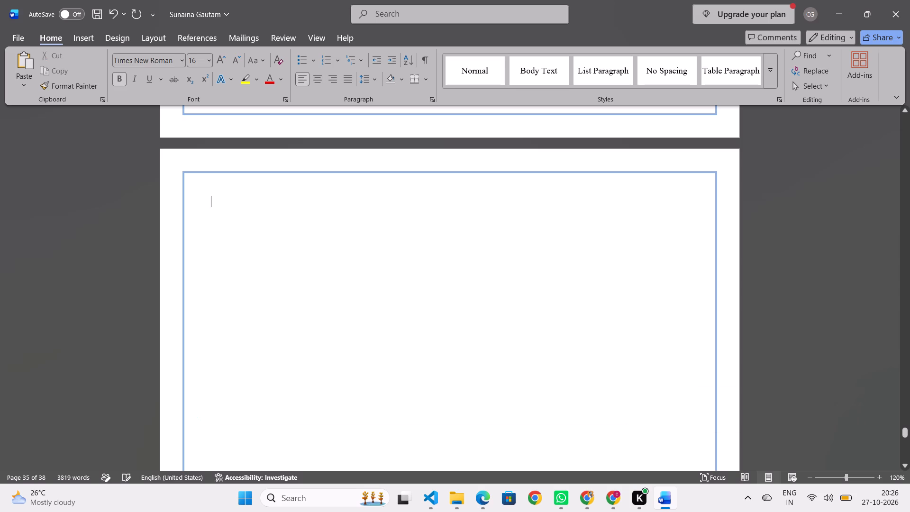
Delete the 33.QUICK REVISION, VIVA & EXAM QUESTIONS heading and all its questions on page 37.
{"action": "scroll", "coordinate": [507, 388], "scroll_direction": "down", "scroll_amount": 20}
{"action": "scroll", "coordinate": [507, 388], "scroll_direction": "down", "scroll_amount": 1}
{"action": "scroll", "coordinate": [437, 362], "scroll_direction": "down", "scroll_amount": 2}
{"action": "left_click_drag", "start_coordinate": [260, 177], "coordinate": [405, 302]}
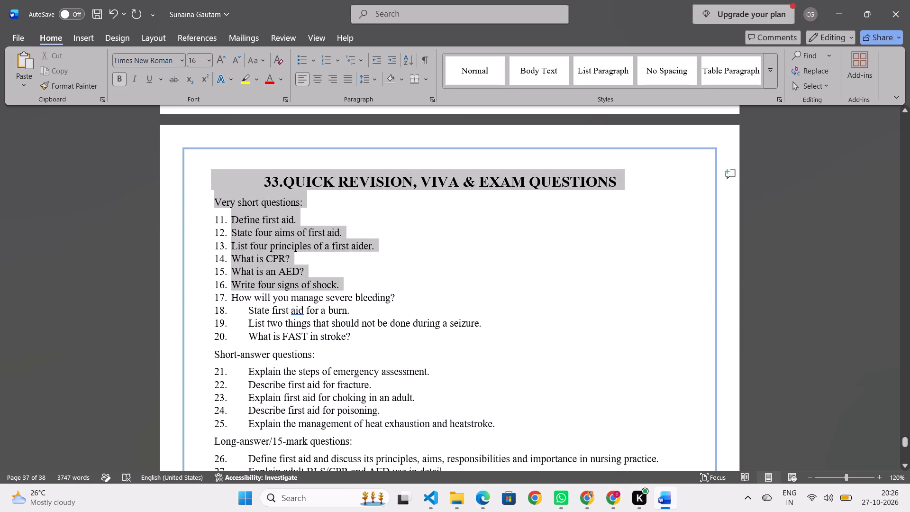
{"action": "left_click_drag", "start_coordinate": [405, 302], "coordinate": [679, 302]}
{"action": "scroll", "coordinate": [422, 337], "scroll_direction": "down", "scroll_amount": 6}
{"action": "key", "text": "BackSpace"}
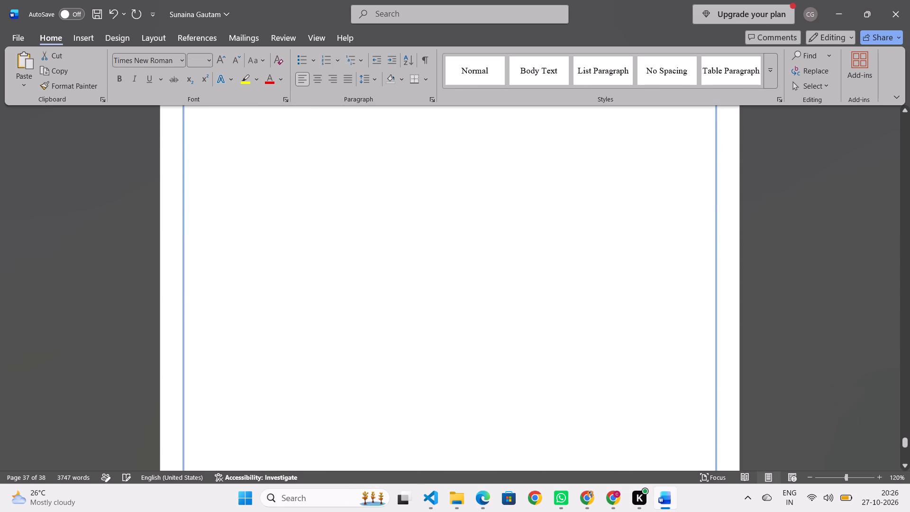
{"action": "key", "text": "BackSpace"}
Copy the whole 33.REFERENCES section, including its NOTE, from the last page and paste it onto blank page 33.
{"action": "scroll", "coordinate": [546, 323], "scroll_direction": "down", "scroll_amount": 13}
{"action": "scroll", "coordinate": [541, 326], "scroll_direction": "up", "scroll_amount": 1}
{"action": "scroll", "coordinate": [541, 326], "scroll_direction": "down", "scroll_amount": 9}
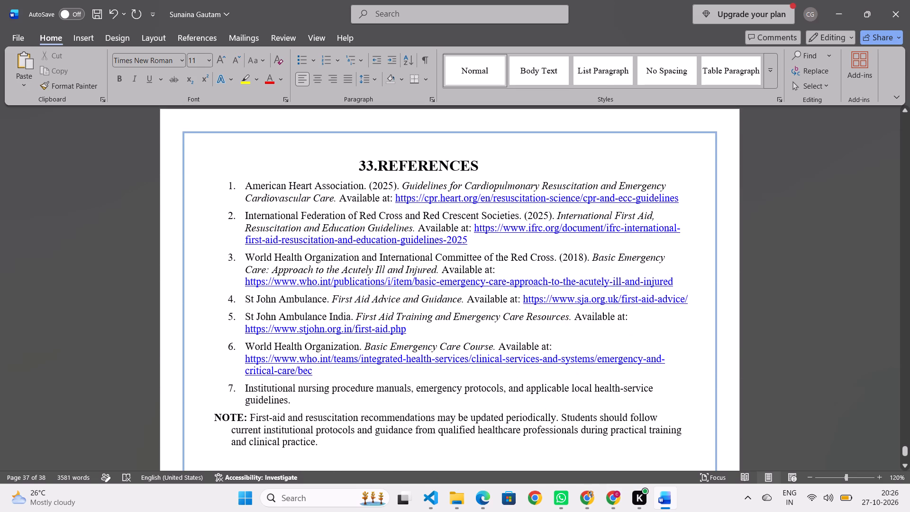
{"action": "left_click_drag", "start_coordinate": [357, 164], "coordinate": [440, 252]}
{"action": "scroll", "coordinate": [440, 252], "scroll_direction": "down", "scroll_amount": 2}
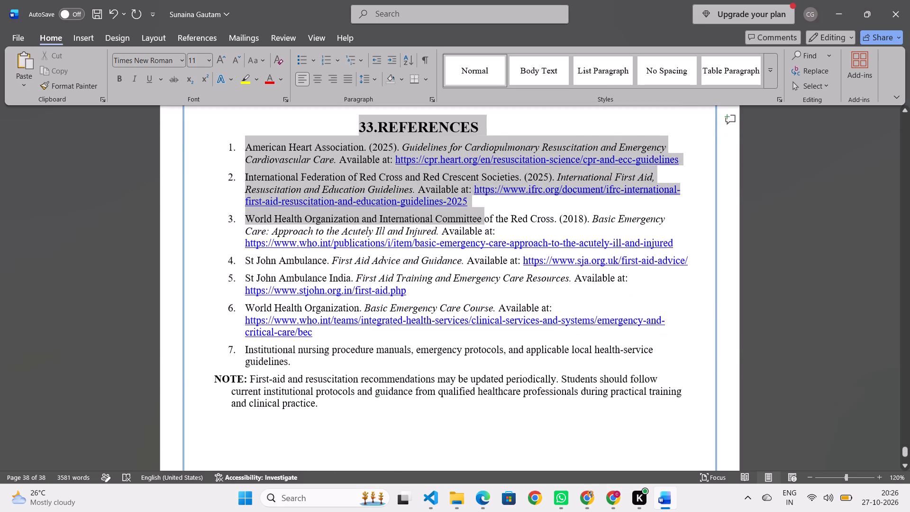
{"action": "scroll", "coordinate": [440, 252], "scroll_direction": "down", "scroll_amount": 1}
{"action": "left_click_drag", "start_coordinate": [440, 252], "coordinate": [328, 345]}
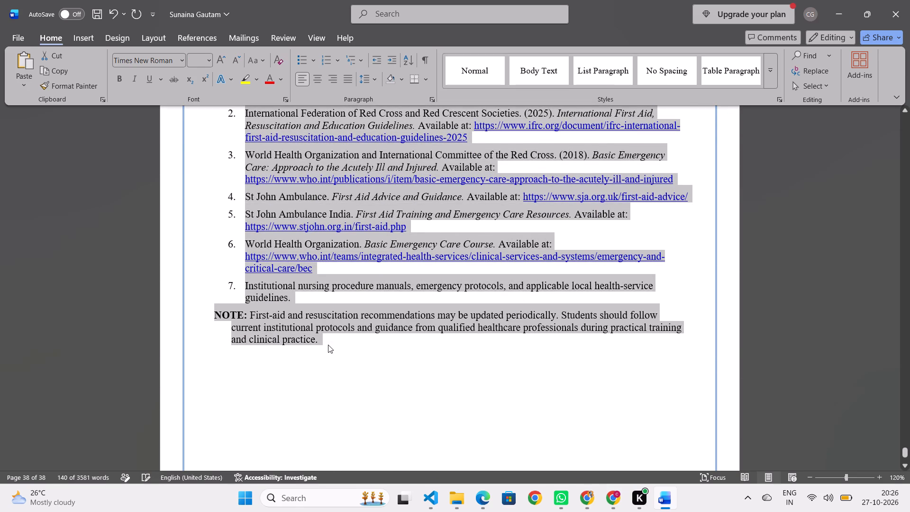
{"action": "key", "text": "ctrl+c"}
{"action": "scroll", "coordinate": [664, 327], "scroll_direction": "down", "scroll_amount": 1}
{"action": "scroll", "coordinate": [673, 327], "scroll_direction": "up", "scroll_amount": 9}
{"action": "scroll", "coordinate": [904, 315], "scroll_direction": "up", "scroll_amount": 7}
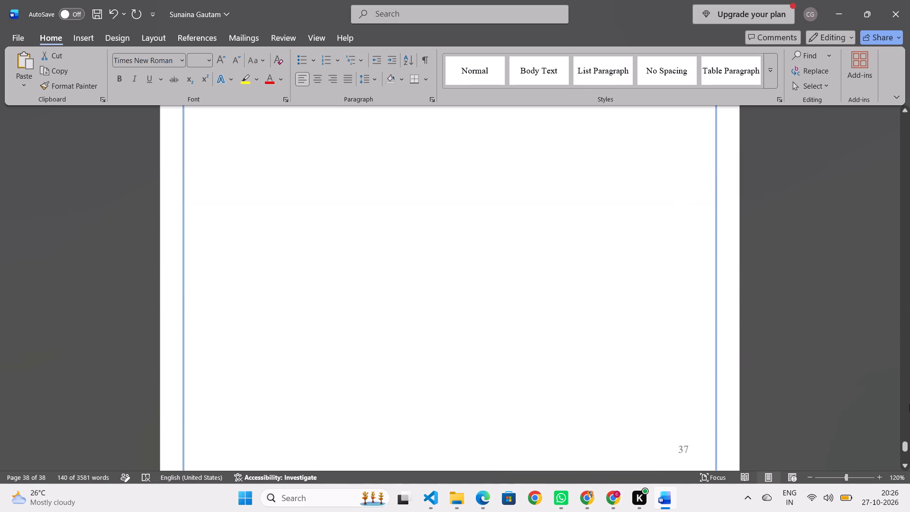
{"action": "left_click_drag", "start_coordinate": [903, 444], "coordinate": [908, 391]}
{"action": "left_click", "coordinate": [905, 393]}
{"action": "scroll", "coordinate": [490, 361], "scroll_direction": "down", "scroll_amount": 9}
{"action": "scroll", "coordinate": [490, 360], "scroll_direction": "down", "scroll_amount": 13}
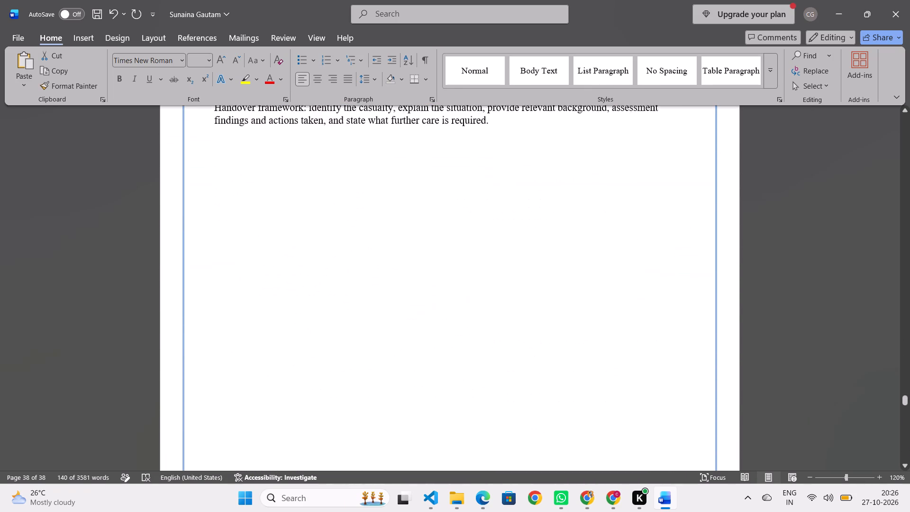
{"action": "scroll", "coordinate": [490, 360], "scroll_direction": "down", "scroll_amount": 3}
{"action": "scroll", "coordinate": [490, 360], "scroll_direction": "up", "scroll_amount": 1}
{"action": "scroll", "coordinate": [490, 360], "scroll_direction": "down", "scroll_amount": 3}
{"action": "left_click", "coordinate": [301, 374]}
{"action": "scroll", "coordinate": [301, 373], "scroll_direction": "down", "scroll_amount": 4}
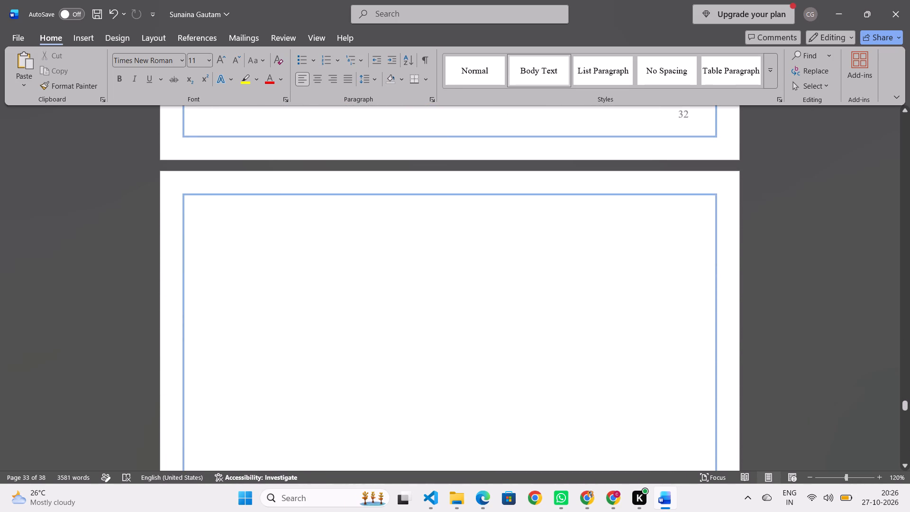
{"action": "key", "text": "ctrl+v"}
Move the pasted 33.REFERENCES heading on page 33 towards the page centre with leading spaces.
{"action": "scroll", "coordinate": [326, 333], "scroll_direction": "up", "scroll_amount": 1}
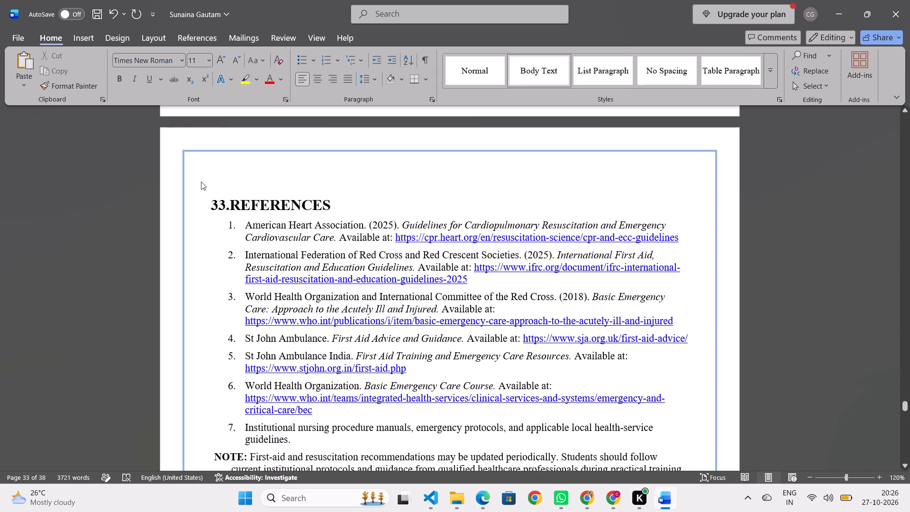
{"action": "left_click", "coordinate": [214, 206]}
{"action": "key", "text": "space"}
{"action": "key", "text": "space"}
{"action": "key", "text": "space"}
{"action": "key", "text": "space"}
{"action": "key", "text": "space"}
{"action": "key", "text": "space"}
{"action": "key", "text": "space"}
{"action": "key", "text": "space"}
{"action": "key", "text": "space"}
{"action": "key", "text": "space"}
{"action": "key", "text": "space"}
{"action": "key", "text": "space"}
{"action": "key", "text": "space"}
{"action": "key", "text": "space"}
{"action": "key", "text": "space"}
{"action": "key", "text": "space"}
{"action": "key", "text": "space"}
{"action": "key", "text": "space"}
{"action": "key", "text": "space"}
{"action": "key", "text": "space"}
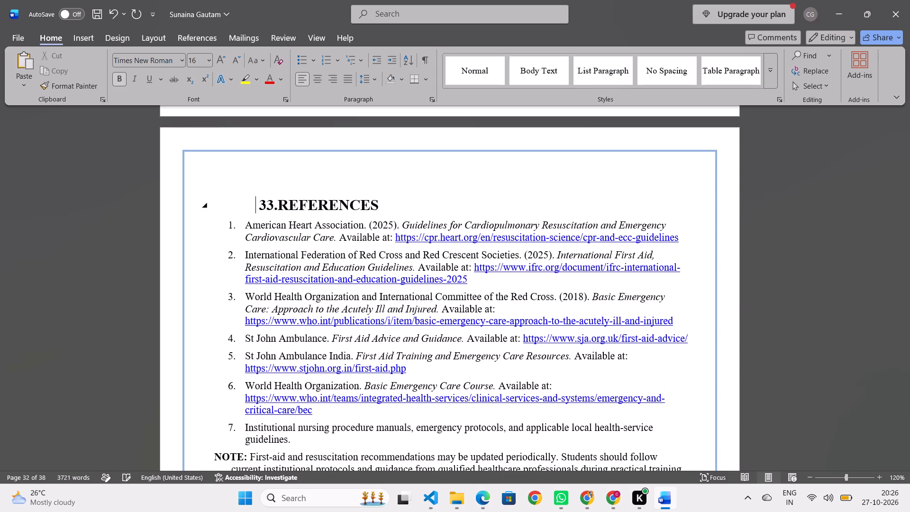
Renumber the REFERENCES heading on page 33 as 29.
{"action": "left_click", "coordinate": [352, 207]}
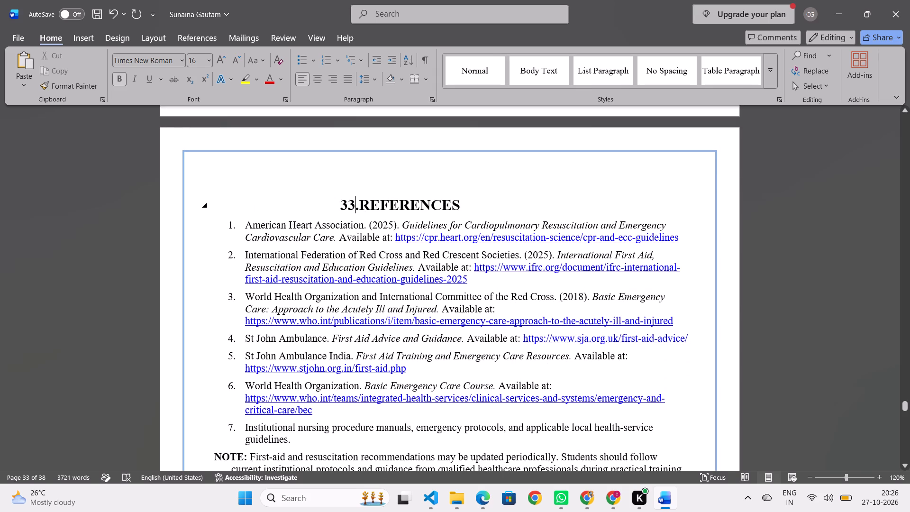
{"action": "key", "text": "BackSpace"}
{"action": "key", "text": "BackSpace"}
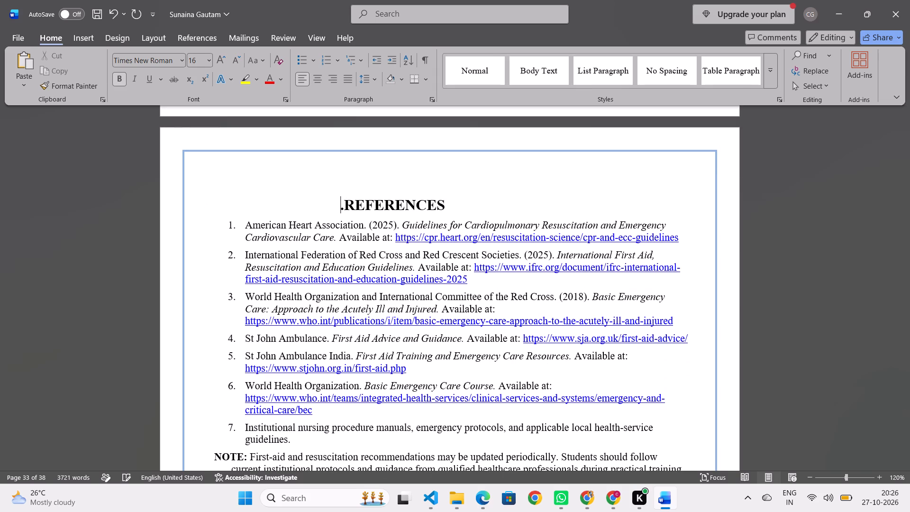
{"action": "type", "text": "29"}
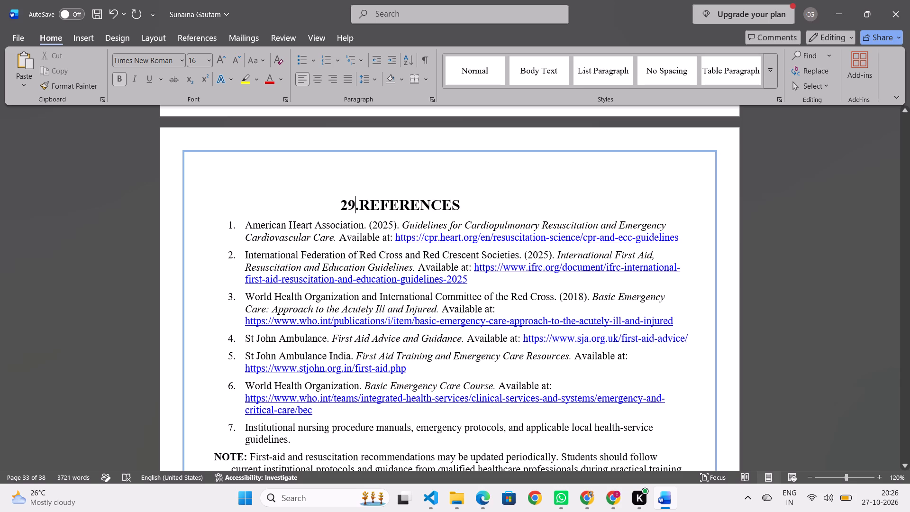
Add eight more leading spaces before the 29.REFERENCES heading to shift it further towards the centre.
{"action": "left_click", "coordinate": [338, 203]}
{"action": "key", "text": "space"}
{"action": "key", "text": "space"}
{"action": "key", "text": "space"}
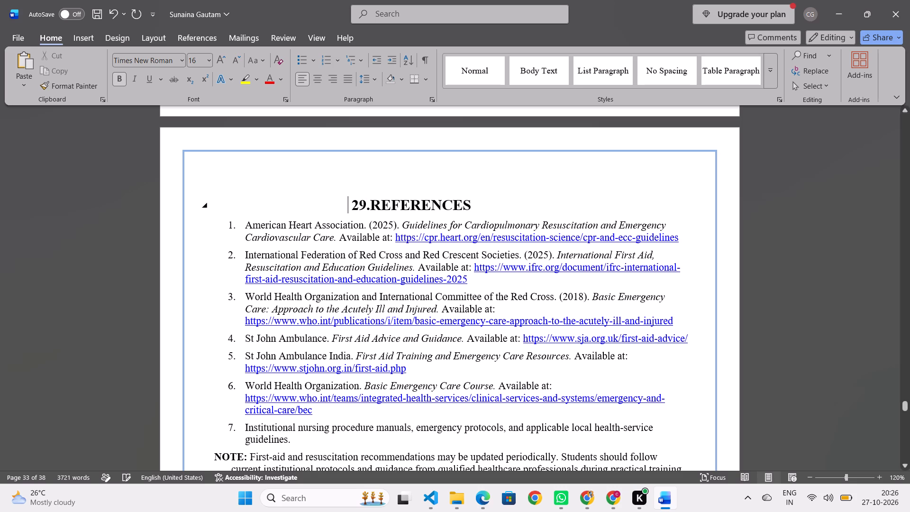
{"action": "key", "text": "space"}
{"action": "key", "text": "space"}
{"action": "key", "text": "space"}
{"action": "key", "text": "space"}
{"action": "key", "text": "space"}
Set the college name title on the cover page to font size 22.
{"action": "scroll", "coordinate": [360, 227], "scroll_direction": "down", "scroll_amount": 11}
{"action": "scroll", "coordinate": [363, 239], "scroll_direction": "up", "scroll_amount": 7}
{"action": "scroll", "coordinate": [363, 239], "scroll_direction": "down", "scroll_amount": 1}
{"action": "scroll", "coordinate": [363, 239], "scroll_direction": "up", "scroll_amount": 2}
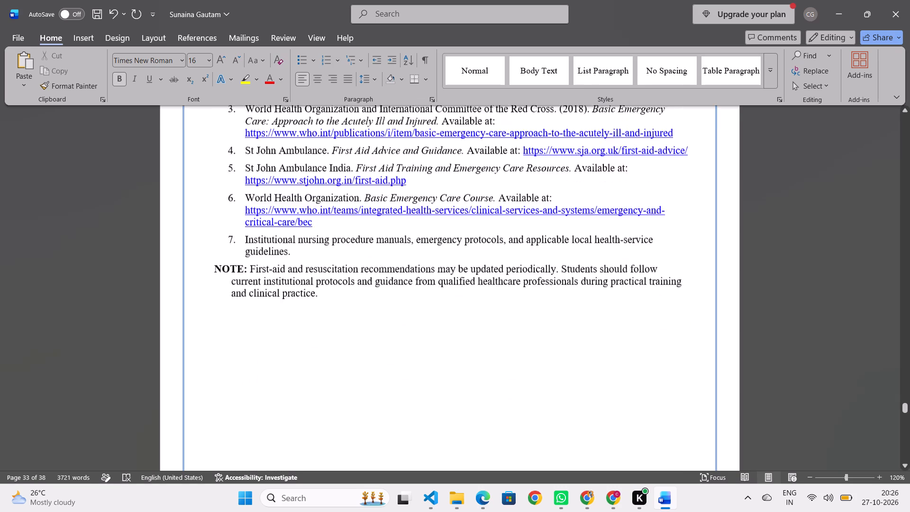
{"action": "scroll", "coordinate": [363, 239], "scroll_direction": "up", "scroll_amount": 20}
{"action": "scroll", "coordinate": [363, 239], "scroll_direction": "up", "scroll_amount": 1}
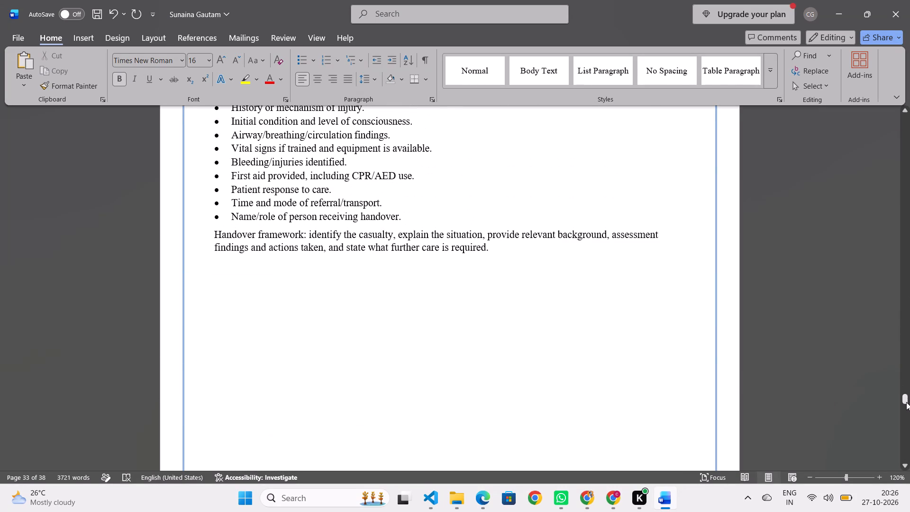
{"action": "left_click_drag", "start_coordinate": [906, 402], "coordinate": [909, 113]}
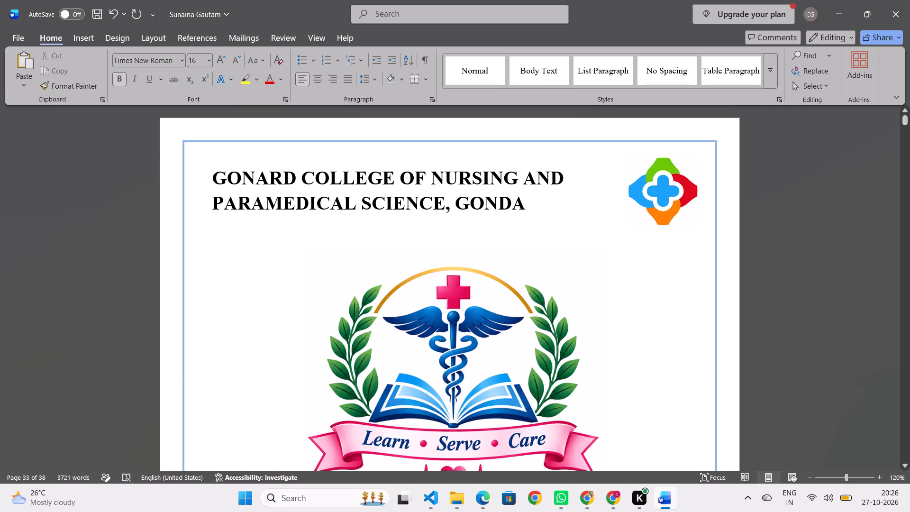
{"action": "left_click_drag", "start_coordinate": [532, 205], "coordinate": [241, 172]}
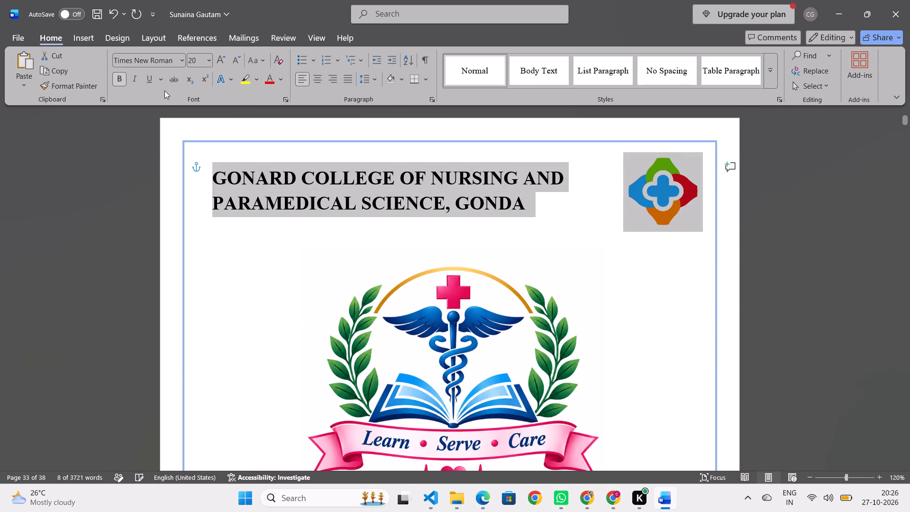
{"action": "left_click", "coordinate": [213, 62]}
{"action": "left_click", "coordinate": [210, 63]}
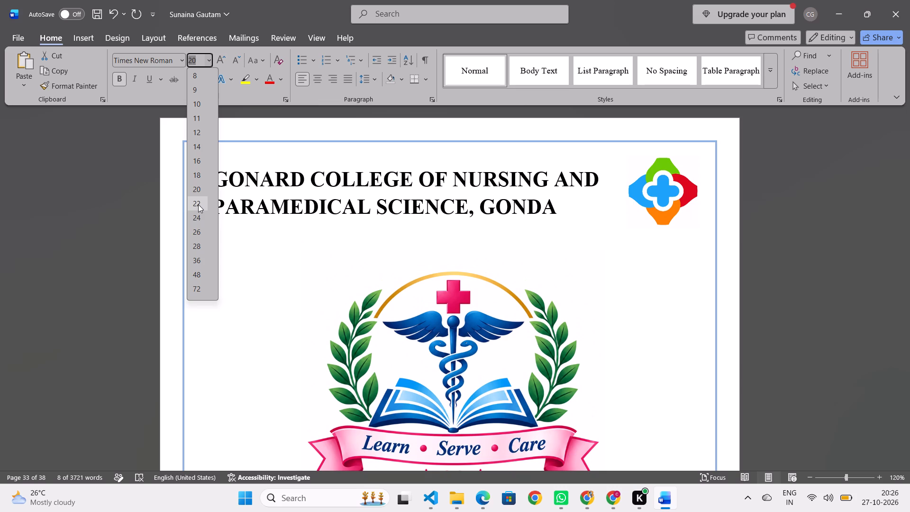
{"action": "left_click", "coordinate": [198, 204]}
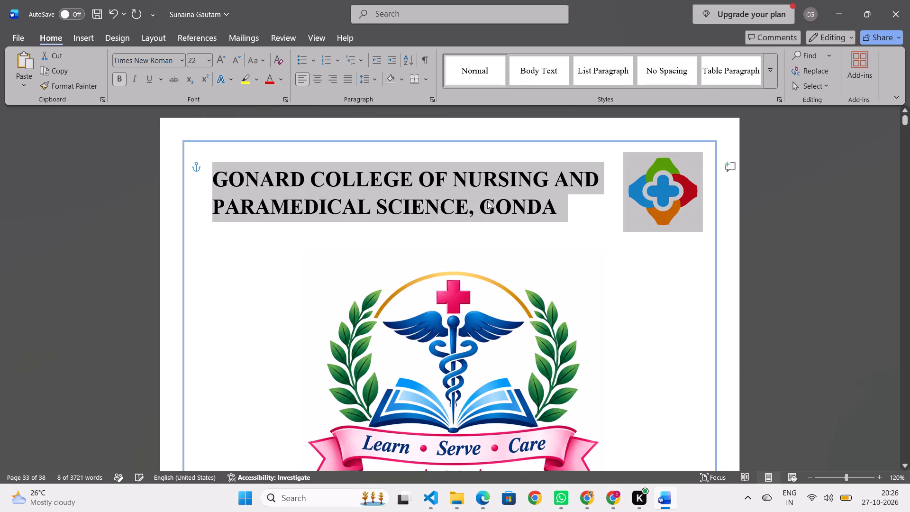
Indent the cover page's submission details, from Submitted By to Date, and bring the block back out one level.
{"action": "scroll", "coordinate": [418, 256], "scroll_direction": "down", "scroll_amount": 9}
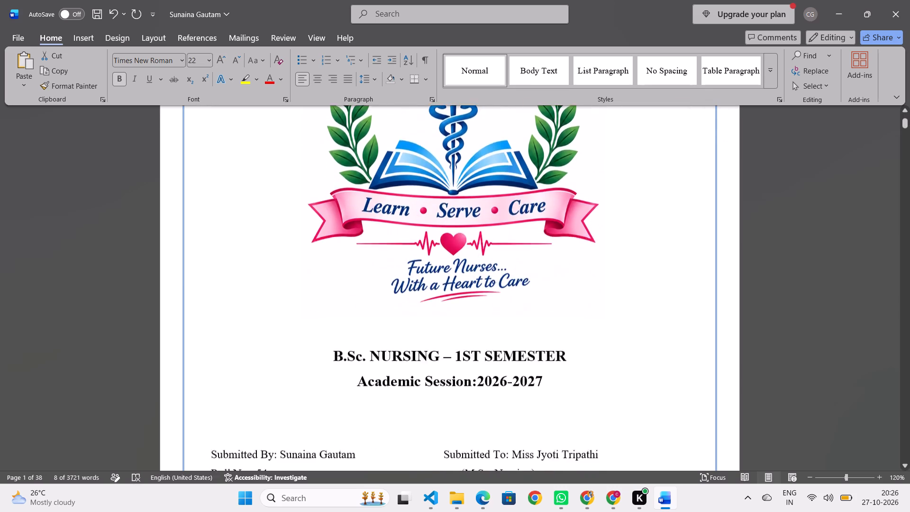
{"action": "scroll", "coordinate": [418, 256], "scroll_direction": "down", "scroll_amount": 4}
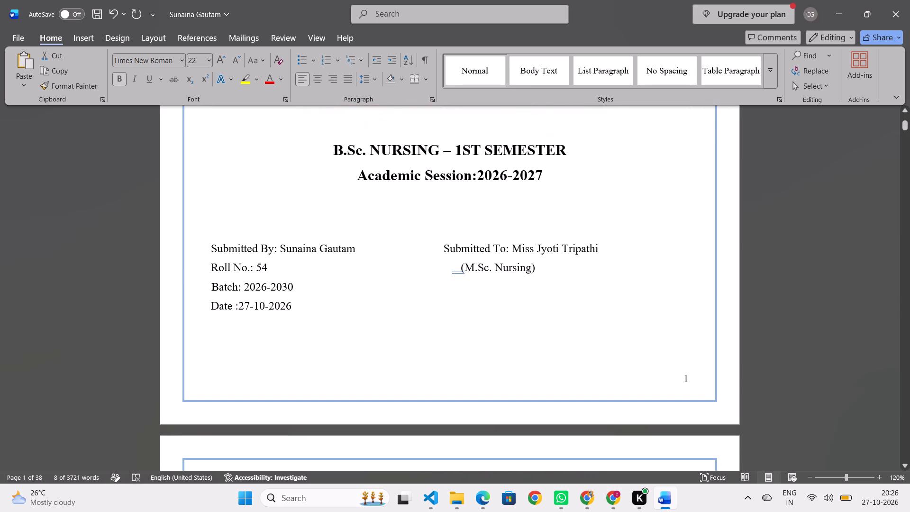
{"action": "left_click_drag", "start_coordinate": [211, 248], "coordinate": [562, 294]}
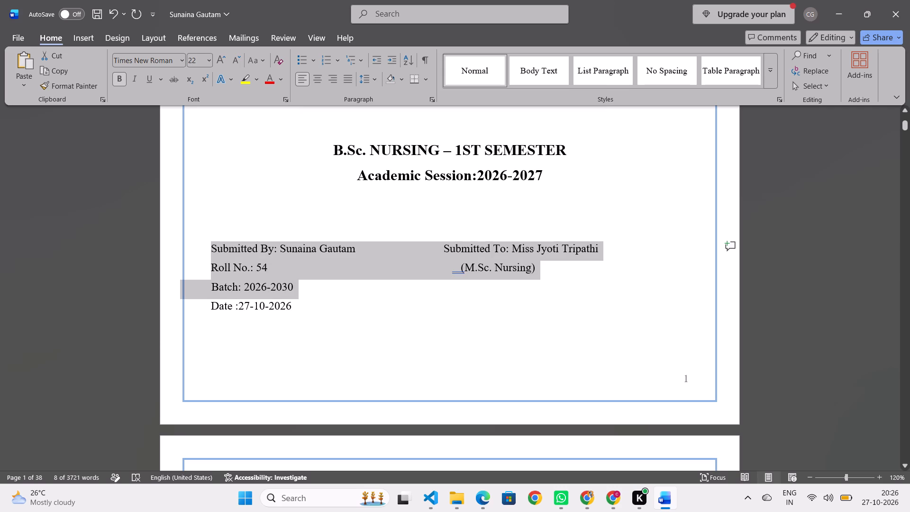
{"action": "left_click_drag", "start_coordinate": [562, 294], "coordinate": [312, 312]}
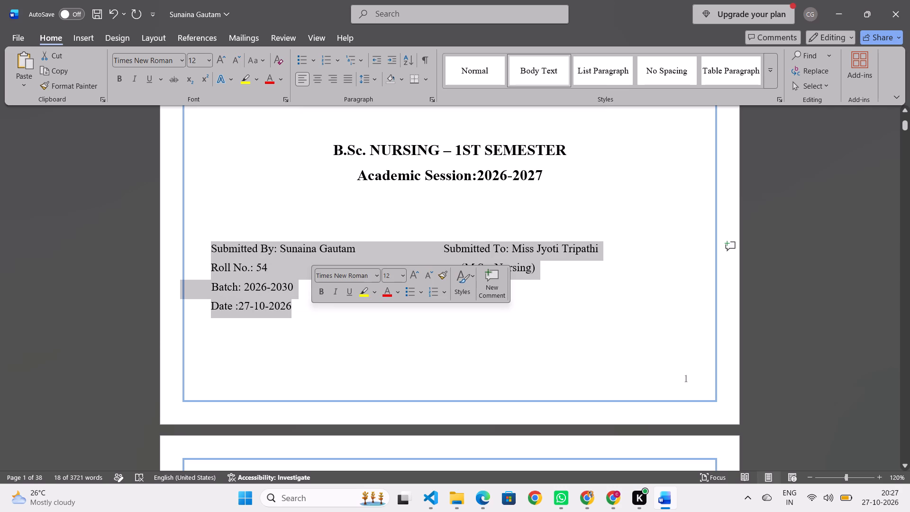
{"action": "key", "text": "Tab"}
{"action": "key", "text": "Tab"}
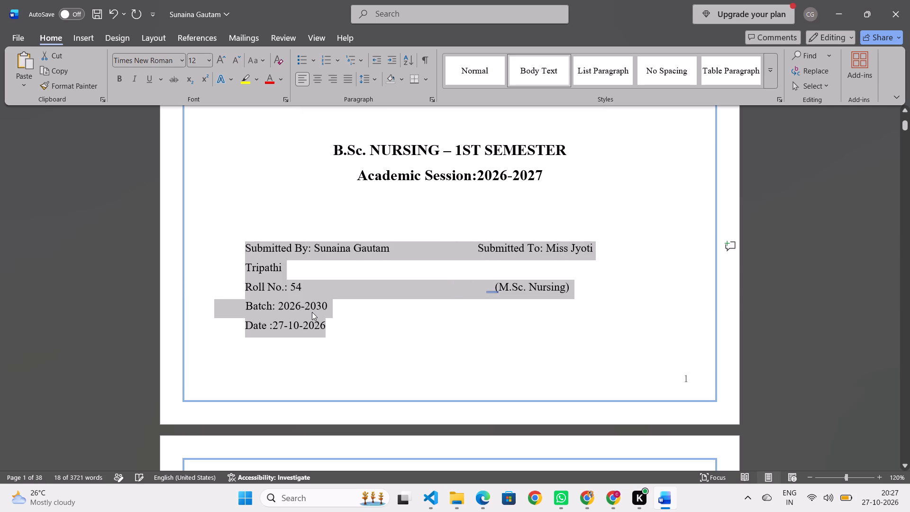
{"action": "key", "text": "shift+Tab"}
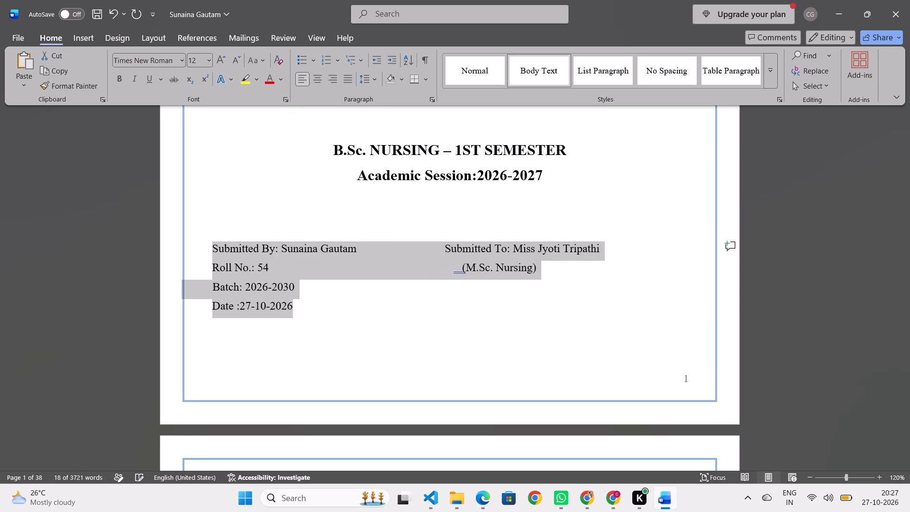
{"action": "left_click", "coordinate": [328, 319]}
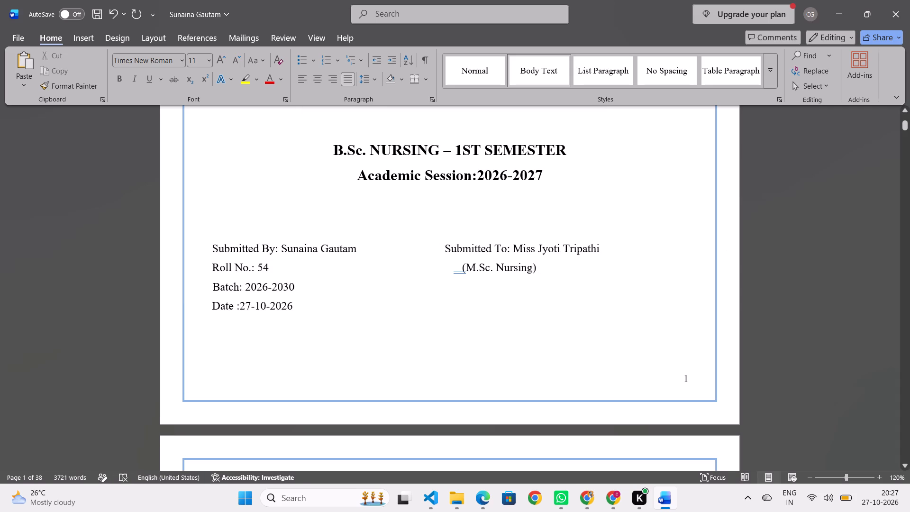
Nudge the Submitted To text on the cover page one space to the right, keeping it on a single line.
{"action": "left_click", "coordinate": [441, 247]}
{"action": "key", "text": "space"}
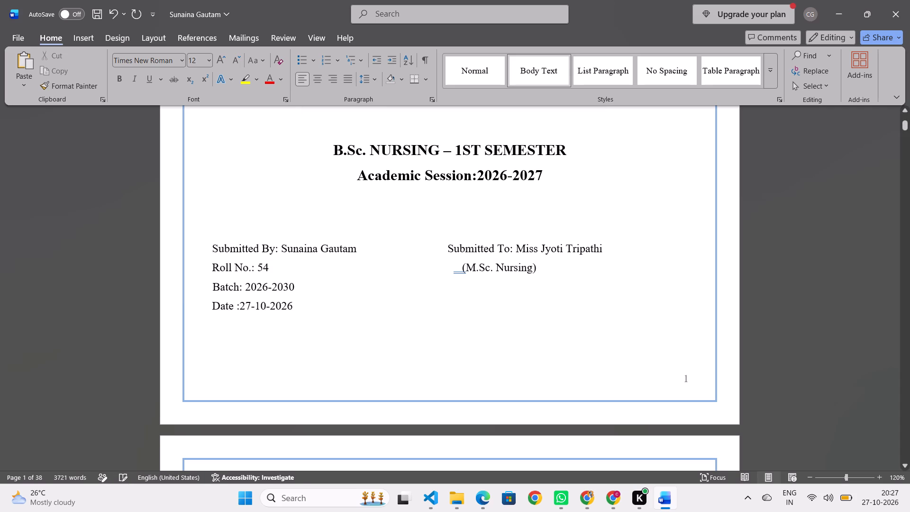
{"action": "key", "text": "space"}
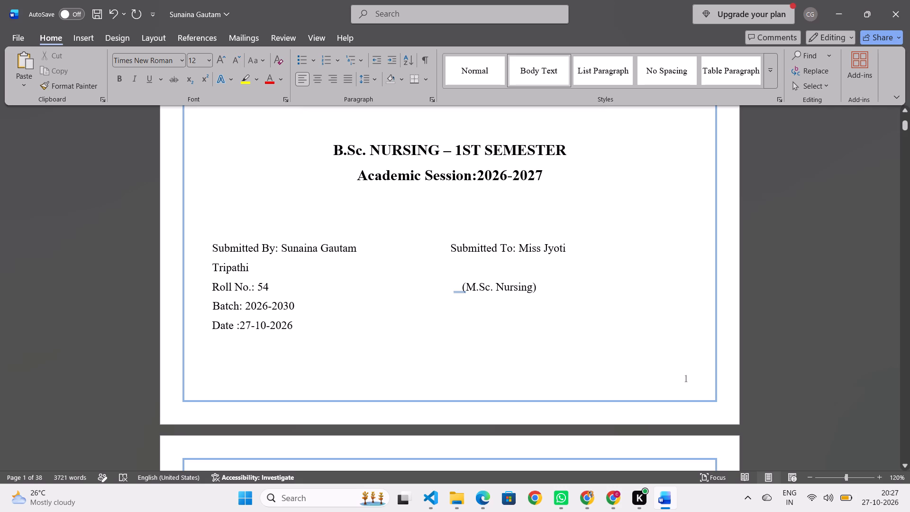
{"action": "key", "text": "ctrl+z"}
{"action": "key", "text": "space"}
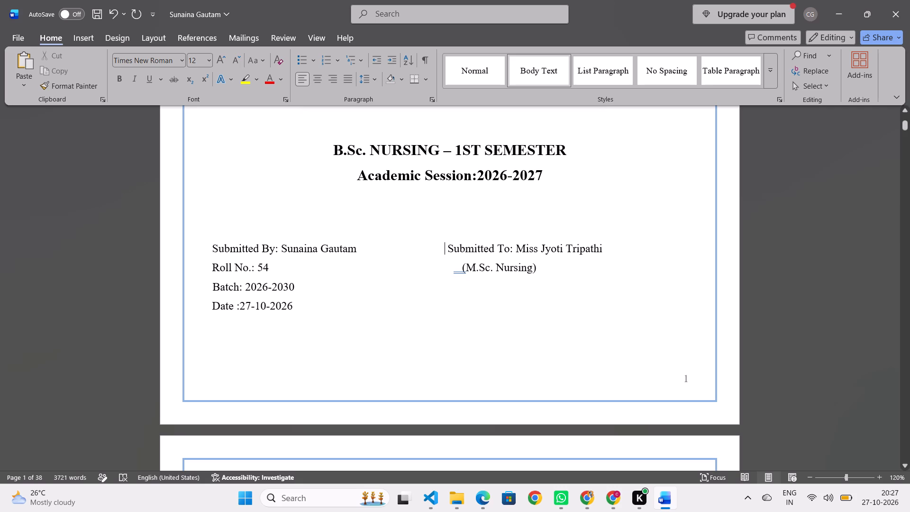
{"action": "left_click", "coordinate": [459, 271]}
Review the layout of the opening pages, from the cover and certificate through the module information and index.
{"action": "scroll", "coordinate": [314, 305], "scroll_direction": "up", "scroll_amount": 14}
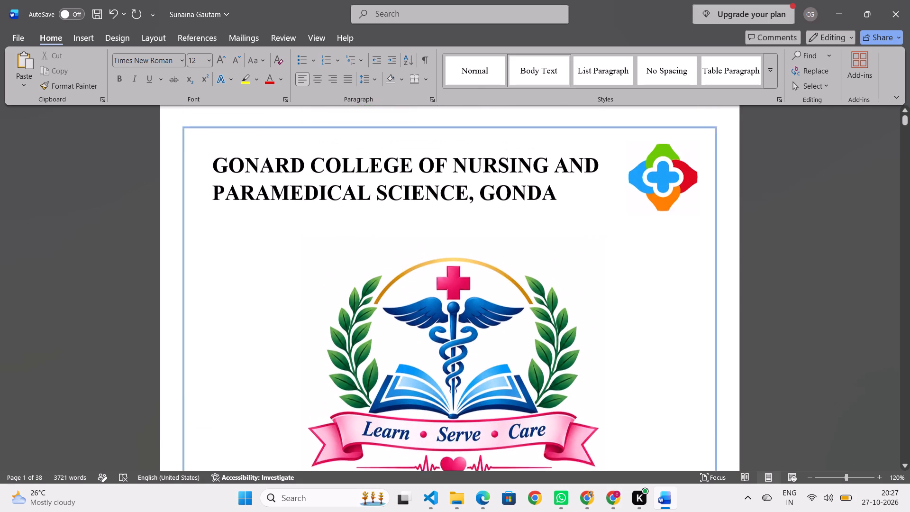
{"action": "scroll", "coordinate": [316, 303], "scroll_direction": "up", "scroll_amount": 2}
{"action": "scroll", "coordinate": [316, 303], "scroll_direction": "down", "scroll_amount": 5}
{"action": "scroll", "coordinate": [316, 303], "scroll_direction": "up", "scroll_amount": 6}
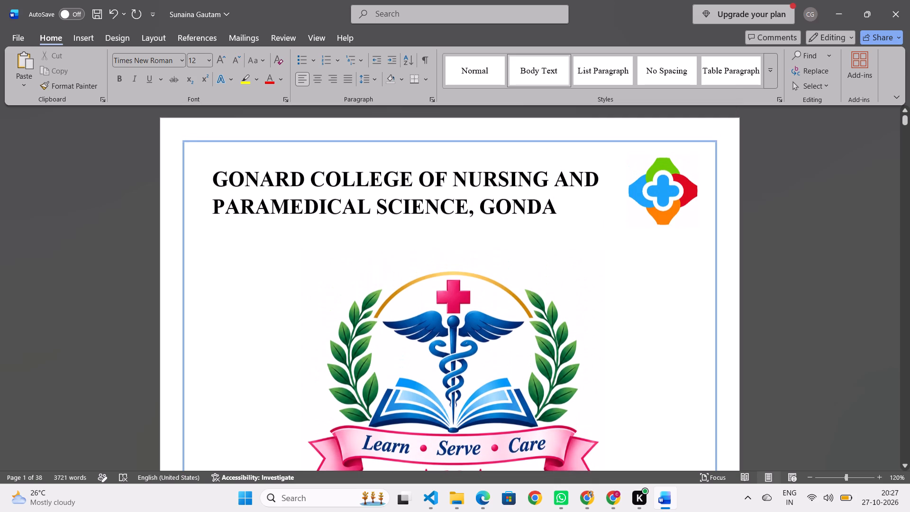
{"action": "scroll", "coordinate": [316, 303], "scroll_direction": "down", "scroll_amount": 6}
{"action": "scroll", "coordinate": [316, 303], "scroll_direction": "up", "scroll_amount": 2}
{"action": "scroll", "coordinate": [316, 303], "scroll_direction": "down", "scroll_amount": 11}
{"action": "scroll", "coordinate": [316, 303], "scroll_direction": "up", "scroll_amount": 1}
{"action": "scroll", "coordinate": [317, 303], "scroll_direction": "down", "scroll_amount": 3}
{"action": "scroll", "coordinate": [405, 290], "scroll_direction": "down", "scroll_amount": 4}
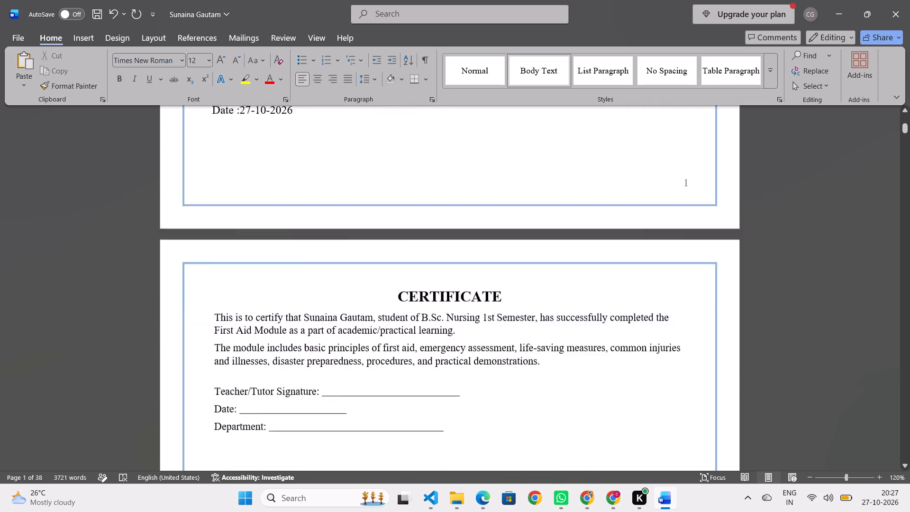
{"action": "scroll", "coordinate": [412, 293], "scroll_direction": "down", "scroll_amount": 16}
{"action": "scroll", "coordinate": [479, 285], "scroll_direction": "down", "scroll_amount": 9}
{"action": "scroll", "coordinate": [480, 286], "scroll_direction": "down", "scroll_amount": 12}
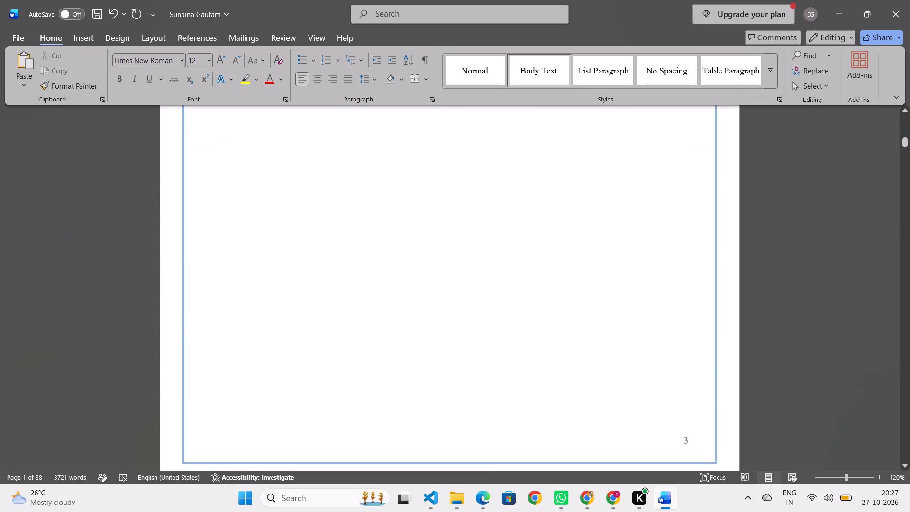
{"action": "scroll", "coordinate": [480, 286], "scroll_direction": "down", "scroll_amount": 16}
{"action": "scroll", "coordinate": [480, 286], "scroll_direction": "up", "scroll_amount": 10}
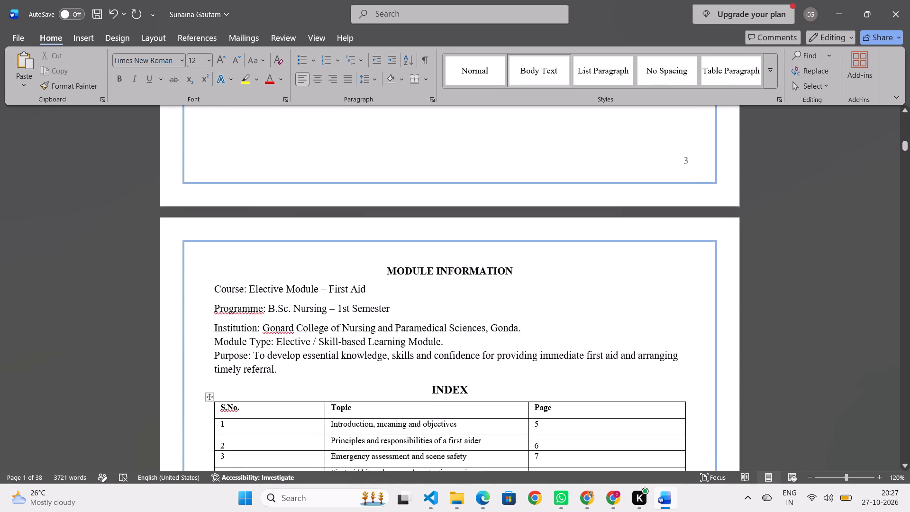
{"action": "scroll", "coordinate": [600, 410], "scroll_direction": "up", "scroll_amount": 10}
{"action": "scroll", "coordinate": [597, 407], "scroll_direction": "down", "scroll_amount": 1}
{"action": "scroll", "coordinate": [597, 407], "scroll_direction": "up", "scroll_amount": 13}
{"action": "scroll", "coordinate": [597, 407], "scroll_direction": "down", "scroll_amount": 1}
{"action": "scroll", "coordinate": [597, 407], "scroll_direction": "up", "scroll_amount": 12}
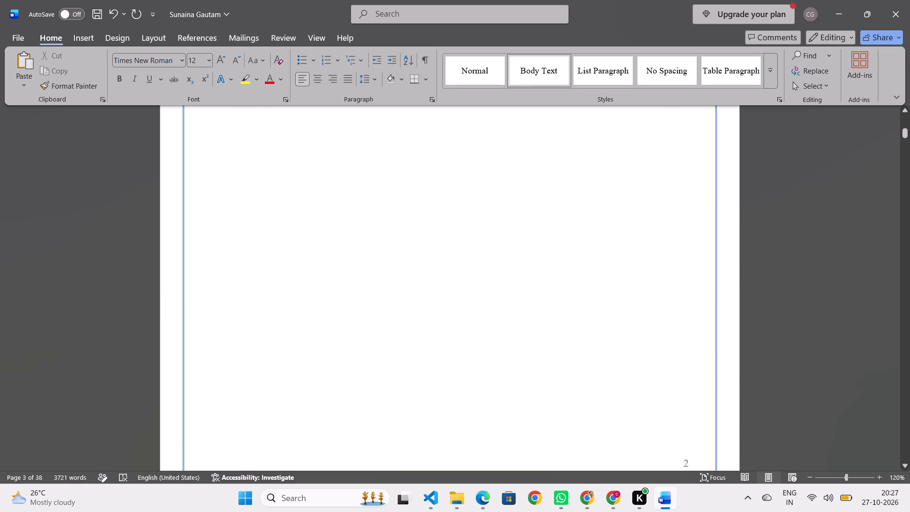
{"action": "scroll", "coordinate": [597, 407], "scroll_direction": "up", "scroll_amount": 6}
{"action": "scroll", "coordinate": [595, 407], "scroll_direction": "down", "scroll_amount": 1}
{"action": "scroll", "coordinate": [595, 407], "scroll_direction": "up", "scroll_amount": 17}
{"action": "scroll", "coordinate": [595, 407], "scroll_direction": "down", "scroll_amount": 1}
{"action": "scroll", "coordinate": [595, 407], "scroll_direction": "up", "scroll_amount": 4}
{"action": "scroll", "coordinate": [595, 407], "scroll_direction": "down", "scroll_amount": 1}
{"action": "scroll", "coordinate": [595, 407], "scroll_direction": "up", "scroll_amount": 2}
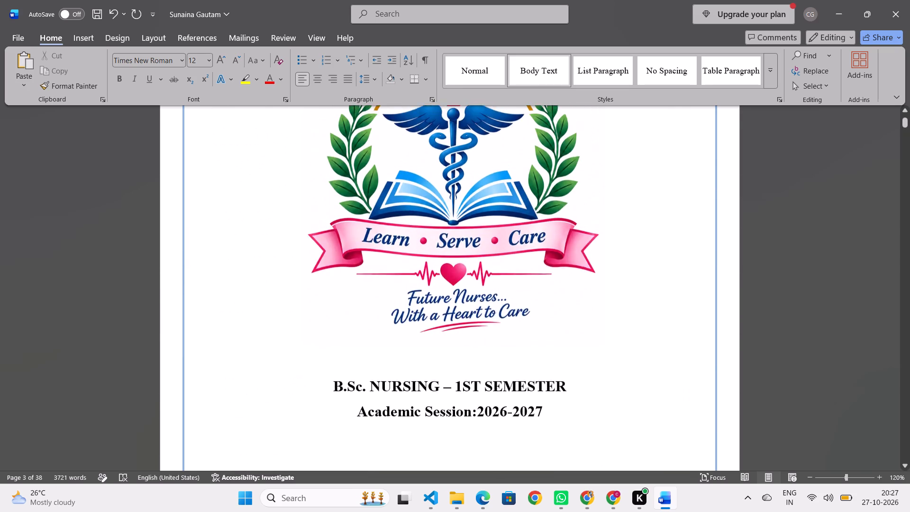
{"action": "scroll", "coordinate": [595, 407], "scroll_direction": "up", "scroll_amount": 2}
{"action": "scroll", "coordinate": [458, 295], "scroll_direction": "up", "scroll_amount": 2}
{"action": "scroll", "coordinate": [458, 295], "scroll_direction": "down", "scroll_amount": 2}
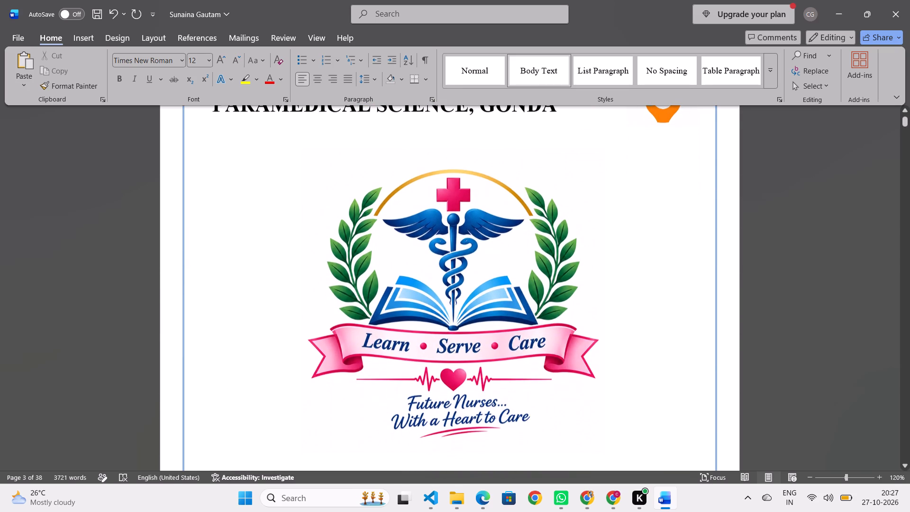
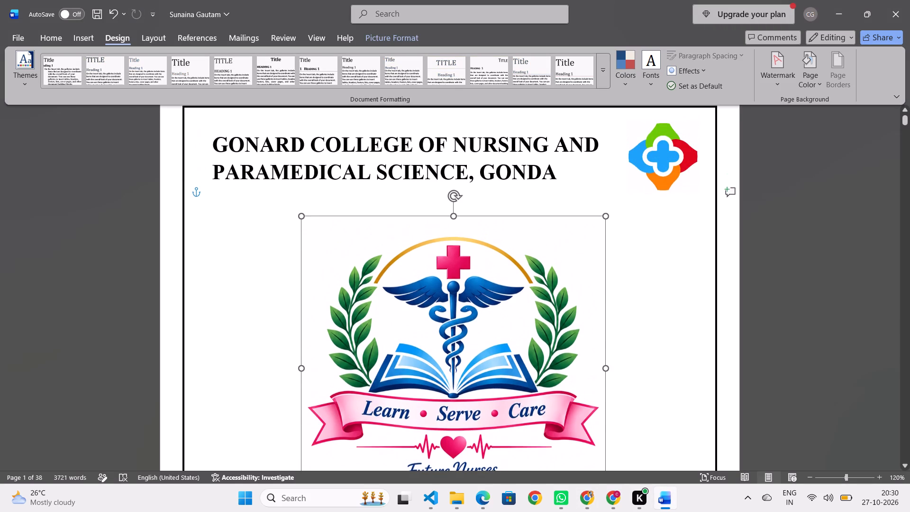
{"action": "scroll", "coordinate": [477, 324], "scroll_direction": "up", "scroll_amount": 2}
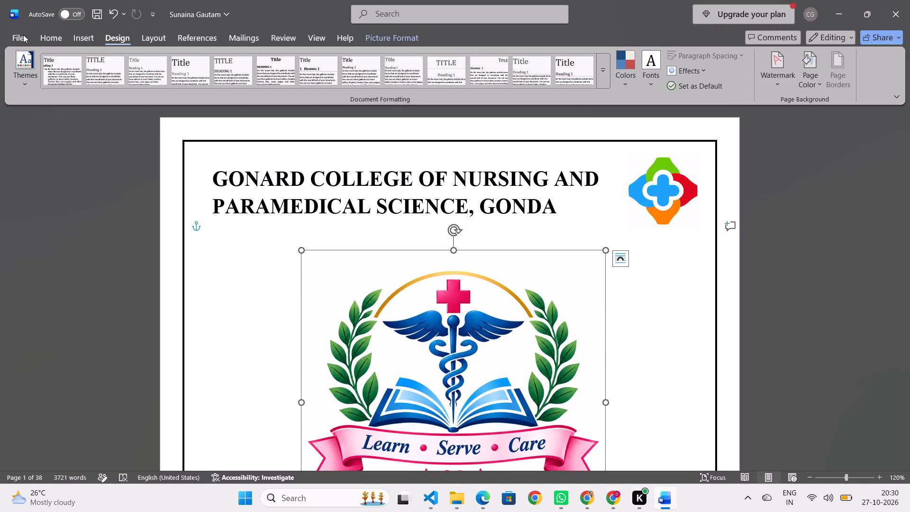
{"action": "left_click", "coordinate": [76, 36]}
{"action": "left_click", "coordinate": [159, 75]}
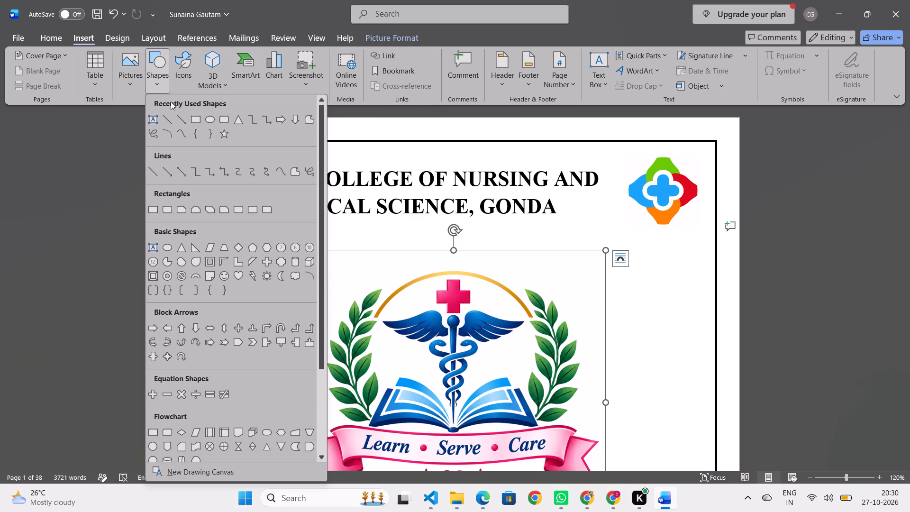
{"action": "left_click", "coordinate": [131, 85]}
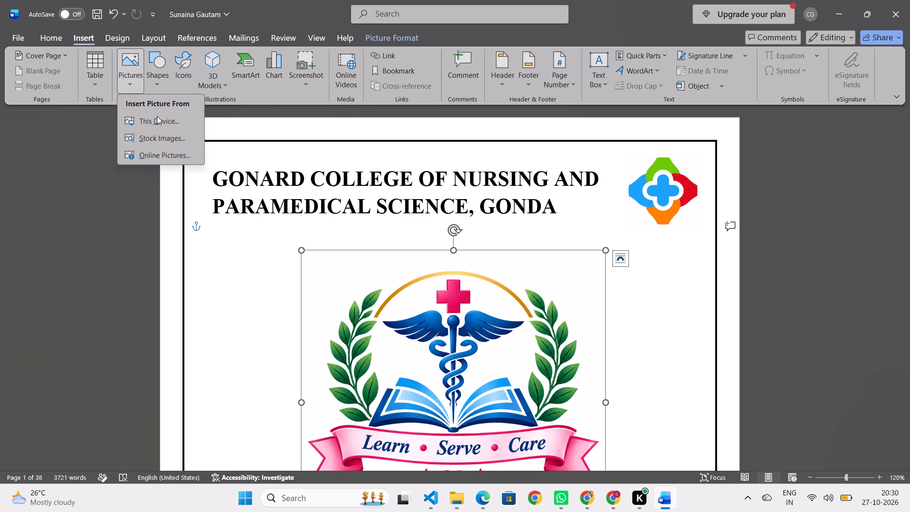
{"action": "left_click", "coordinate": [159, 119]}
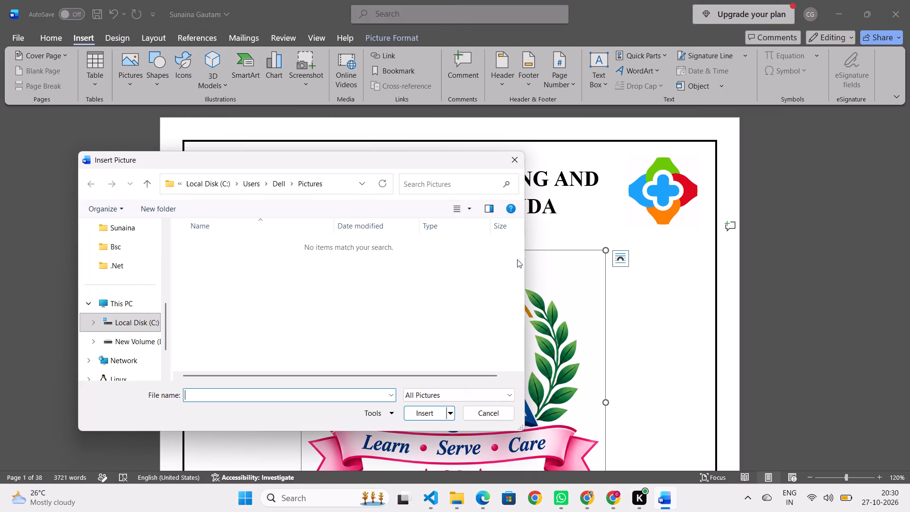
{"action": "left_click", "coordinate": [644, 294]}
{"action": "left_click", "coordinate": [515, 162]}
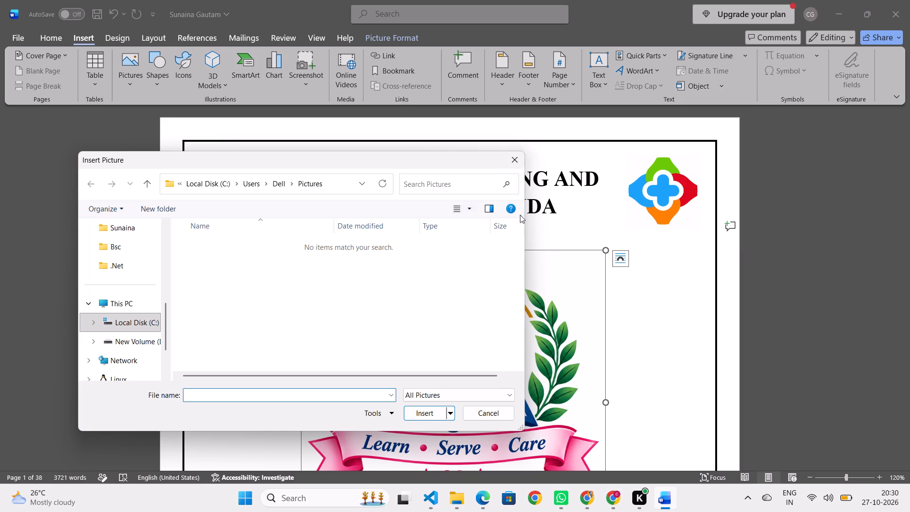
Delete the large Learn, Serve, Care emblem from the middle of the cover page.
{"action": "left_click", "coordinate": [546, 294]}
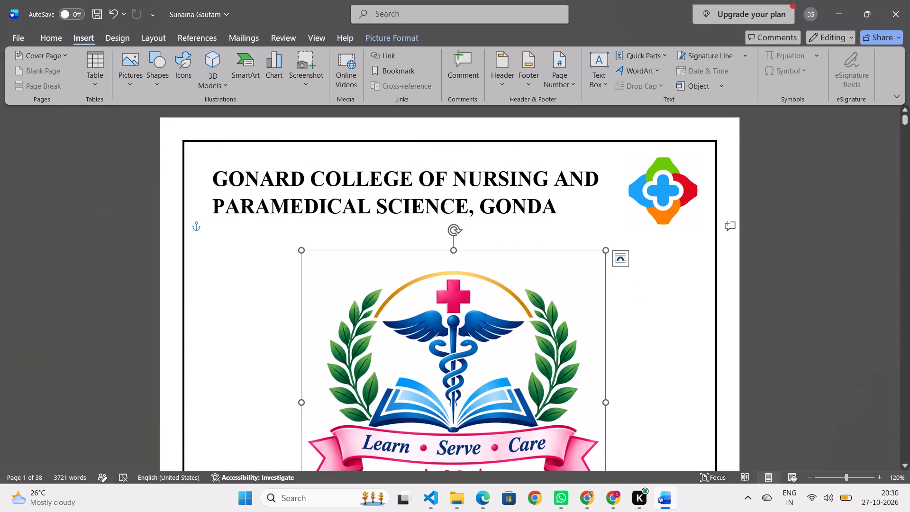
{"action": "key", "text": "Delete"}
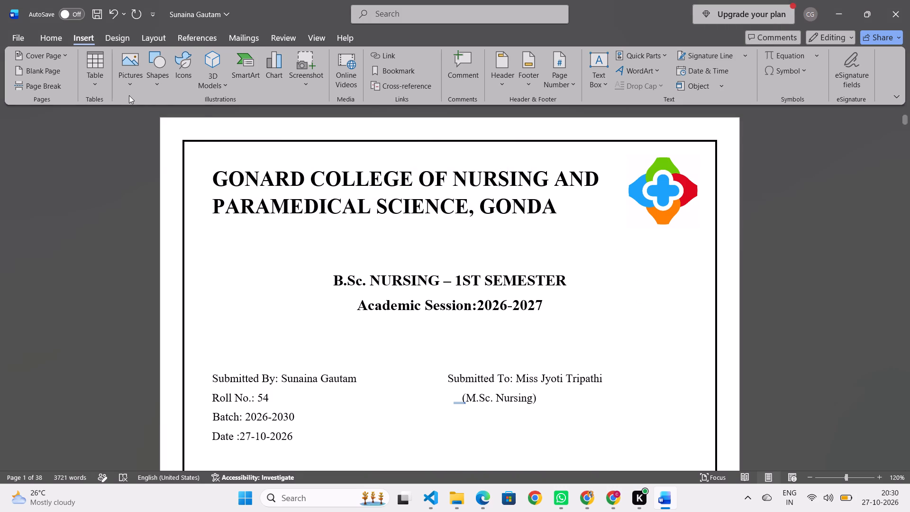
Insert the First Aid Medical Kit Emblem picture from the Downloads folder below the college name on the cover page.
{"action": "left_click", "coordinate": [129, 95]}
{"action": "left_click", "coordinate": [129, 84]}
{"action": "left_click", "coordinate": [149, 124]}
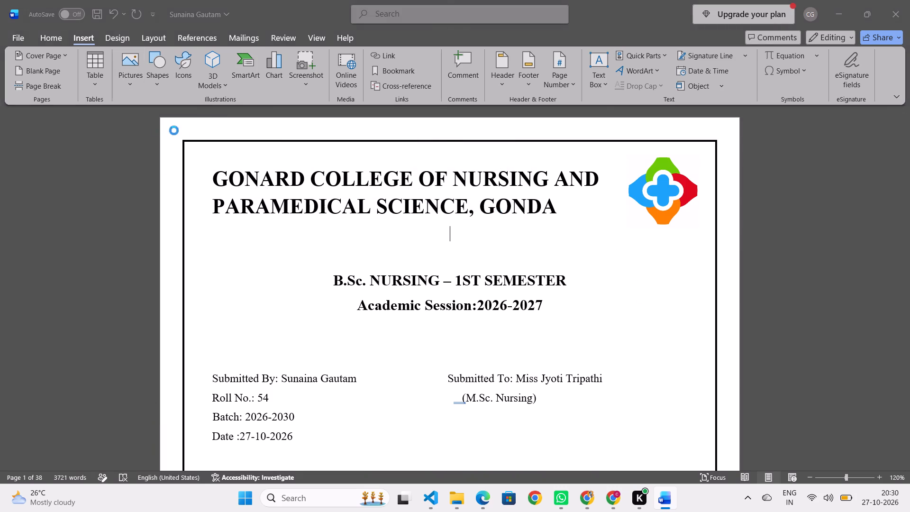
{"action": "scroll", "coordinate": [126, 319], "scroll_direction": "down", "scroll_amount": 1}
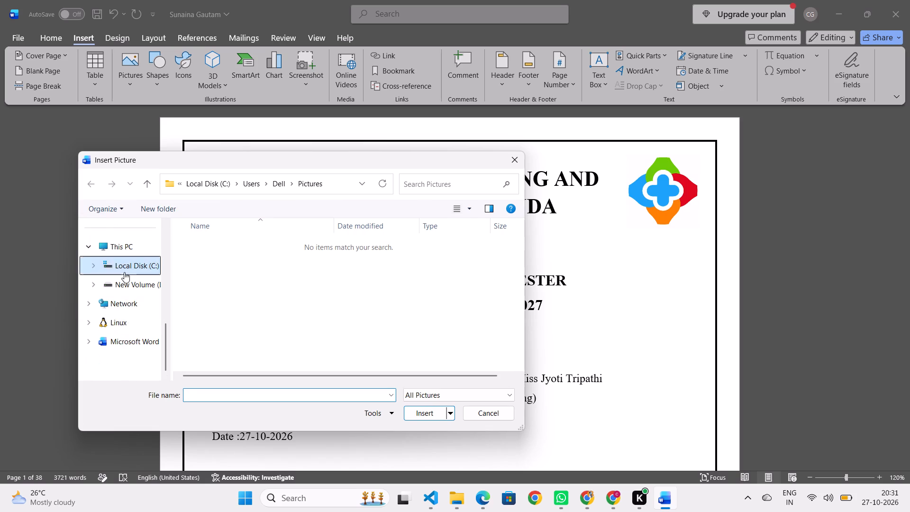
{"action": "scroll", "coordinate": [124, 272], "scroll_direction": "up", "scroll_amount": 4}
{"action": "left_click", "coordinate": [126, 287]}
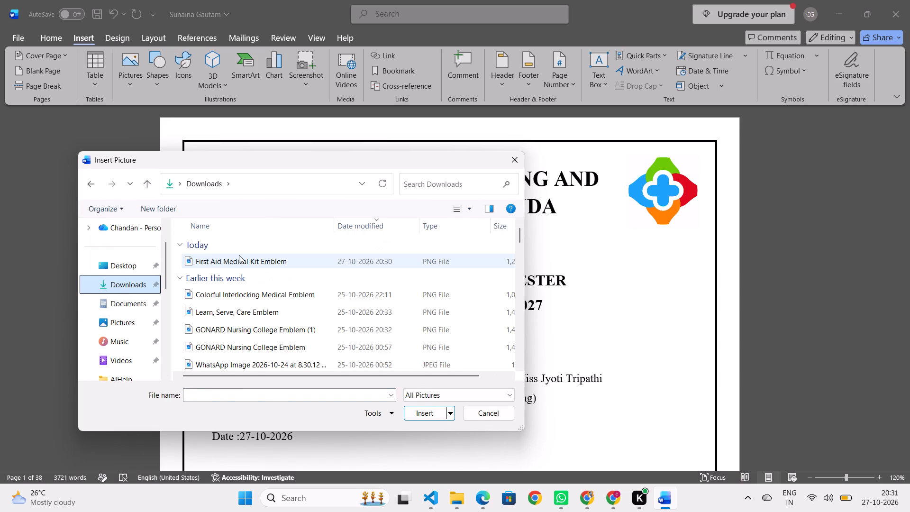
{"action": "left_click", "coordinate": [229, 262]}
{"action": "left_click", "coordinate": [428, 415]}
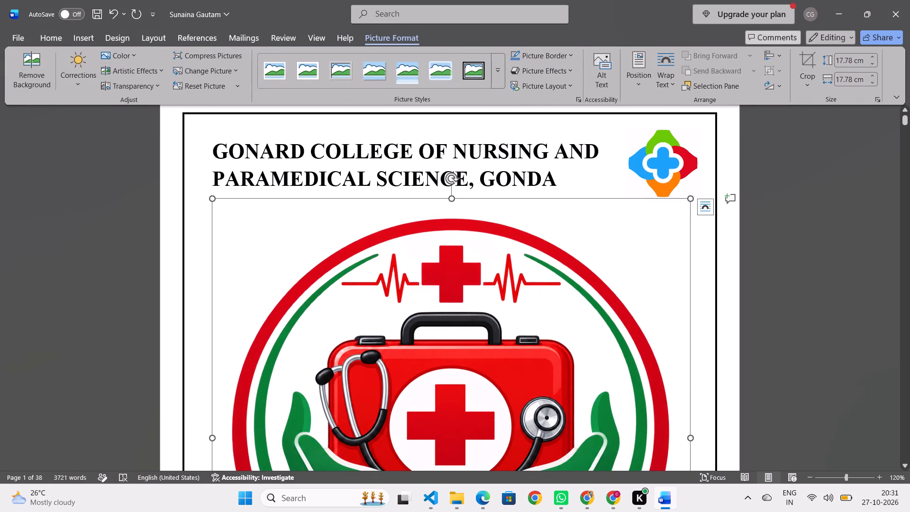
Set the text wrapping of the inserted first aid emblem to In Front of Text.
{"action": "left_click", "coordinate": [707, 210]}
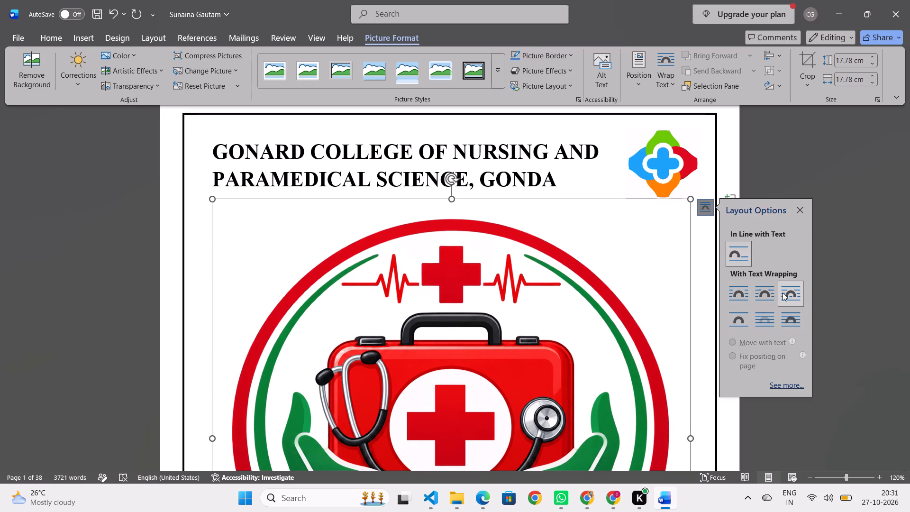
{"action": "left_click", "coordinate": [793, 320]}
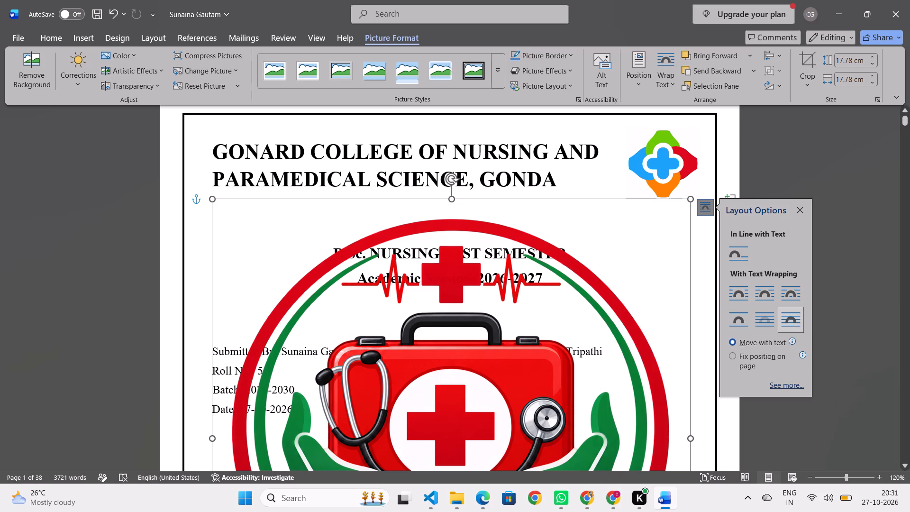
Set the First Aid logo's text wrapping to Top and Bottom.
{"action": "left_click", "coordinate": [738, 324]}
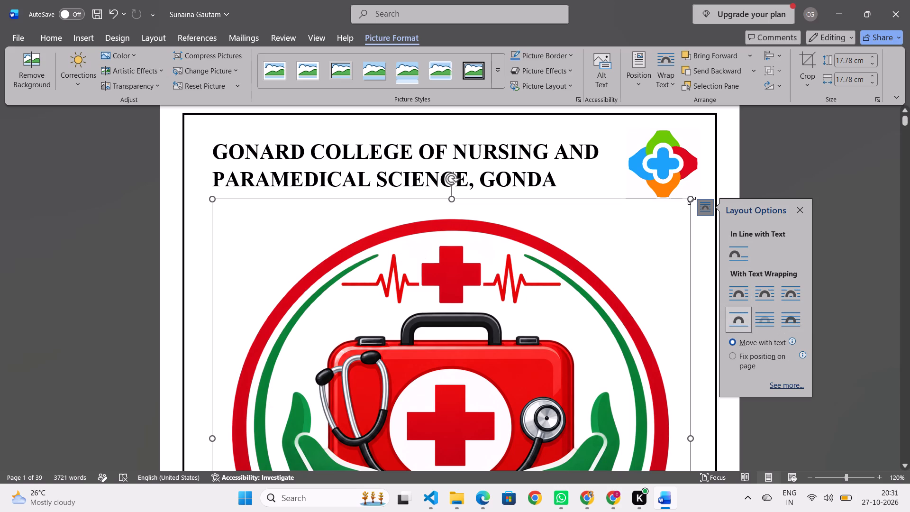
Shrink the First Aid logo on the cover page proportionally to about 10.58 cm by 10.58 cm.
{"action": "left_click_drag", "start_coordinate": [692, 201], "coordinate": [609, 294]}
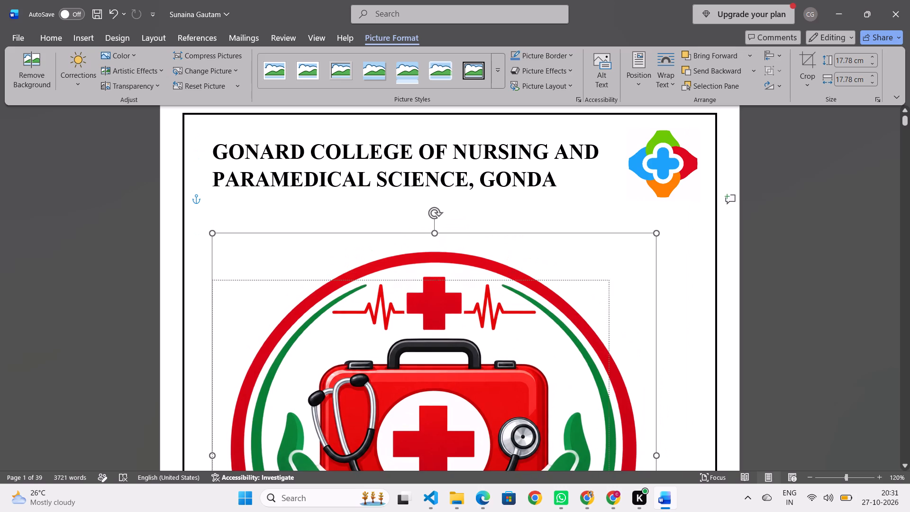
{"action": "left_click_drag", "start_coordinate": [609, 294], "coordinate": [586, 314]}
{"action": "scroll", "coordinate": [500, 290], "scroll_direction": "up", "scroll_amount": 2}
{"action": "left_click_drag", "start_coordinate": [422, 338], "coordinate": [464, 292]}
{"action": "scroll", "coordinate": [464, 292], "scroll_direction": "up", "scroll_amount": 3}
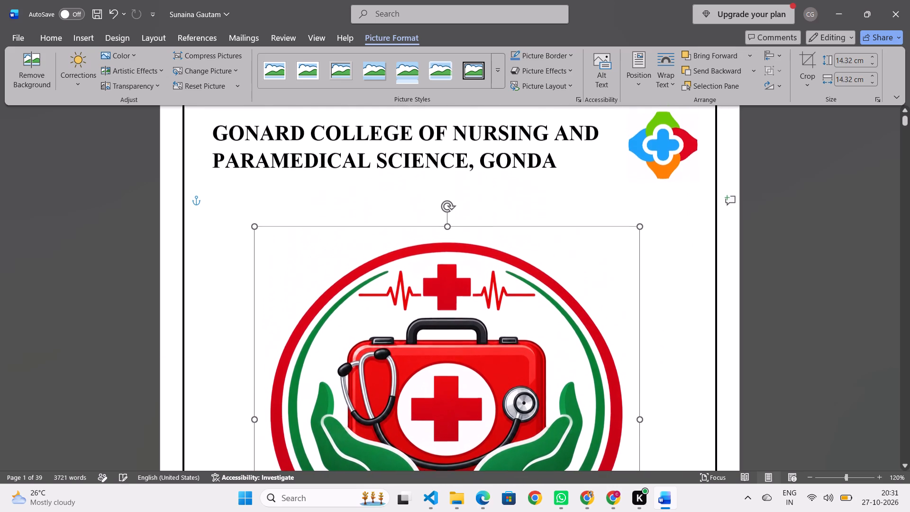
{"action": "left_click_drag", "start_coordinate": [253, 231], "coordinate": [302, 282]}
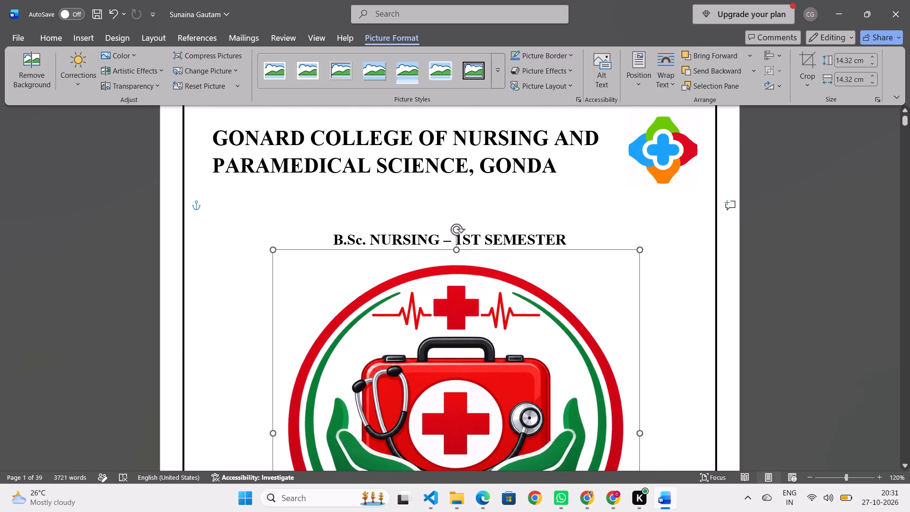
{"action": "left_click_drag", "start_coordinate": [302, 282], "coordinate": [357, 343]}
{"action": "scroll", "coordinate": [431, 310], "scroll_direction": "down", "scroll_amount": 4}
{"action": "scroll", "coordinate": [436, 307], "scroll_direction": "up", "scroll_amount": 4}
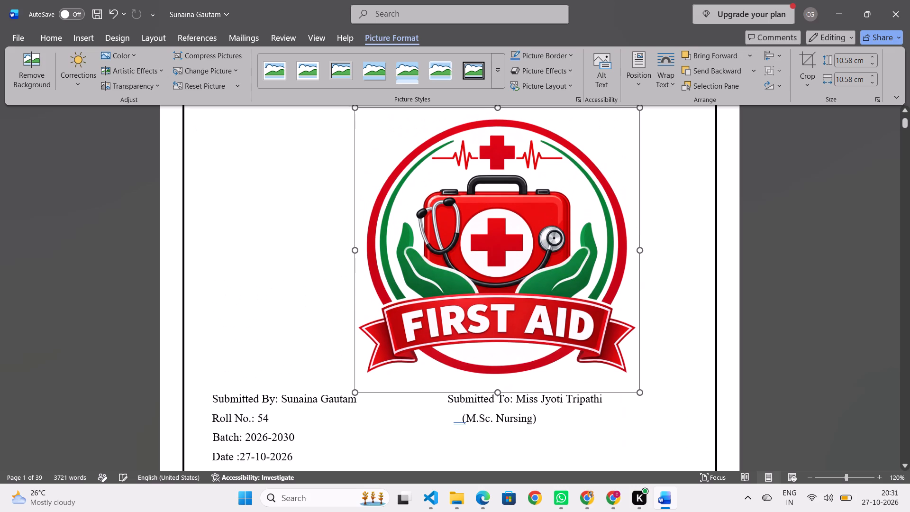
Move the First Aid logo to roughly the centre of the cover page, between the college name and the B.Sc. Nursing line.
{"action": "left_click_drag", "start_coordinate": [457, 320], "coordinate": [393, 292]}
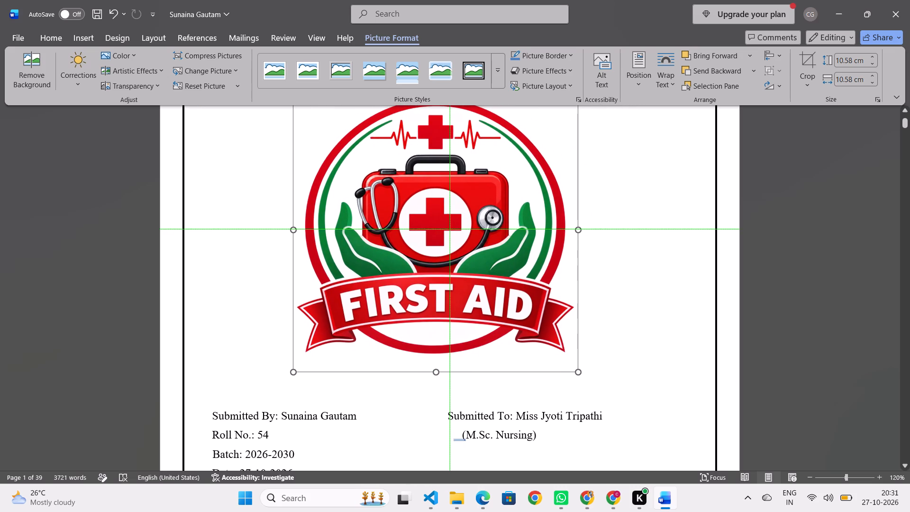
{"action": "left_click_drag", "start_coordinate": [393, 292], "coordinate": [411, 302]}
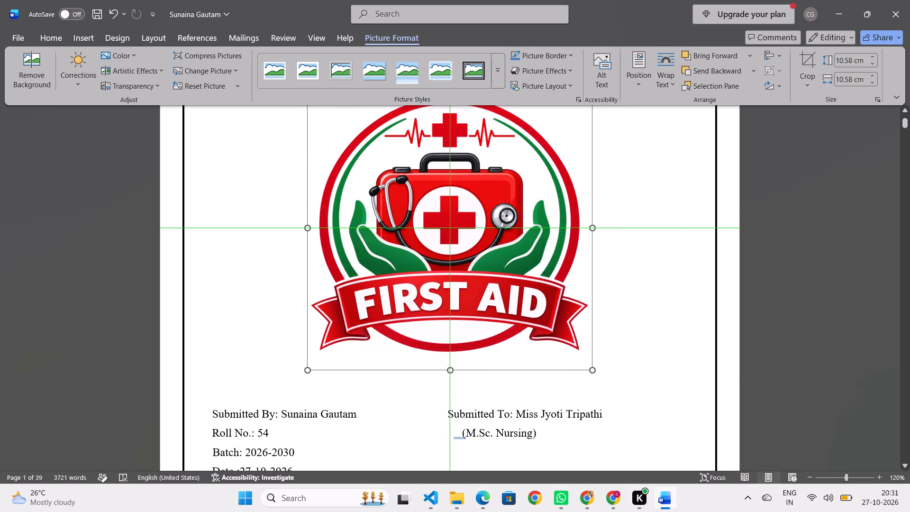
{"action": "left_click_drag", "start_coordinate": [411, 302], "coordinate": [411, 303]}
{"action": "scroll", "coordinate": [411, 303], "scroll_direction": "up", "scroll_amount": 9}
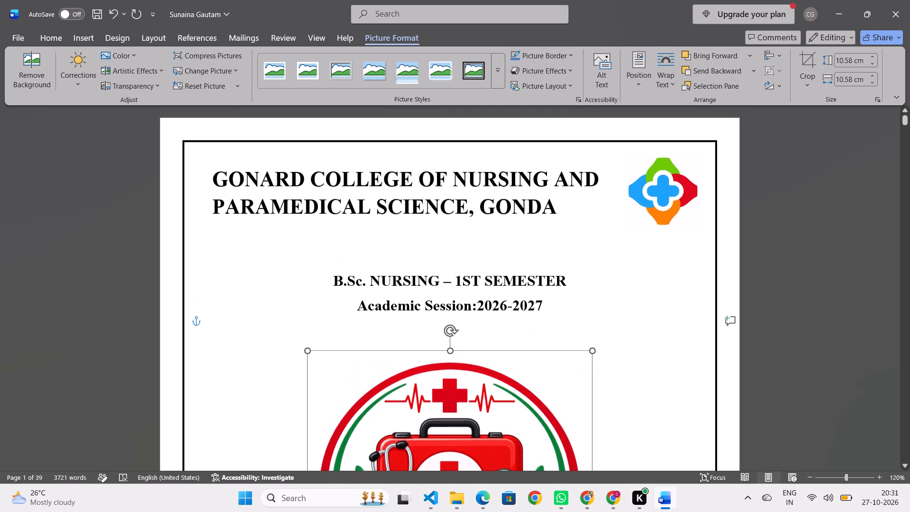
{"action": "left_click_drag", "start_coordinate": [452, 385], "coordinate": [447, 366]}
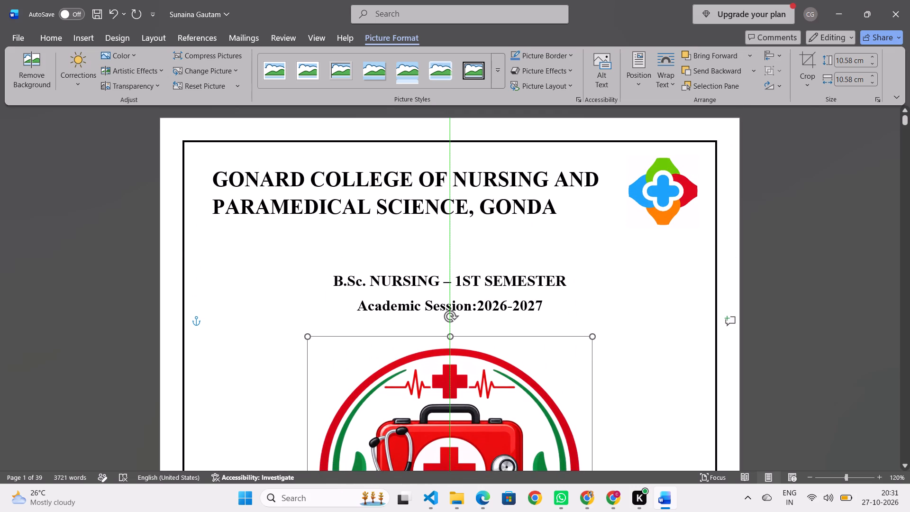
{"action": "left_click_drag", "start_coordinate": [447, 366], "coordinate": [445, 330]}
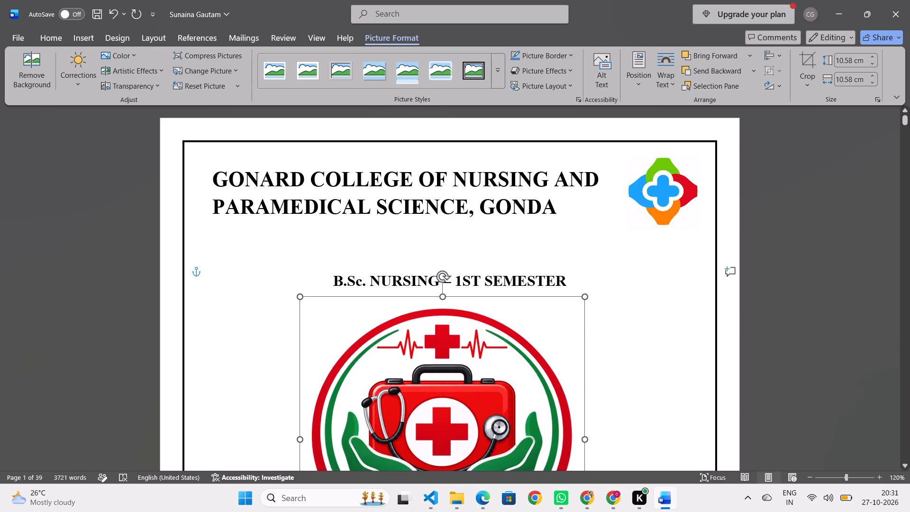
{"action": "left_click_drag", "start_coordinate": [445, 330], "coordinate": [446, 321]}
{"action": "scroll", "coordinate": [446, 346], "scroll_direction": "down", "scroll_amount": 1}
{"action": "scroll", "coordinate": [446, 347], "scroll_direction": "up", "scroll_amount": 1}
{"action": "scroll", "coordinate": [446, 347], "scroll_direction": "down", "scroll_amount": 4}
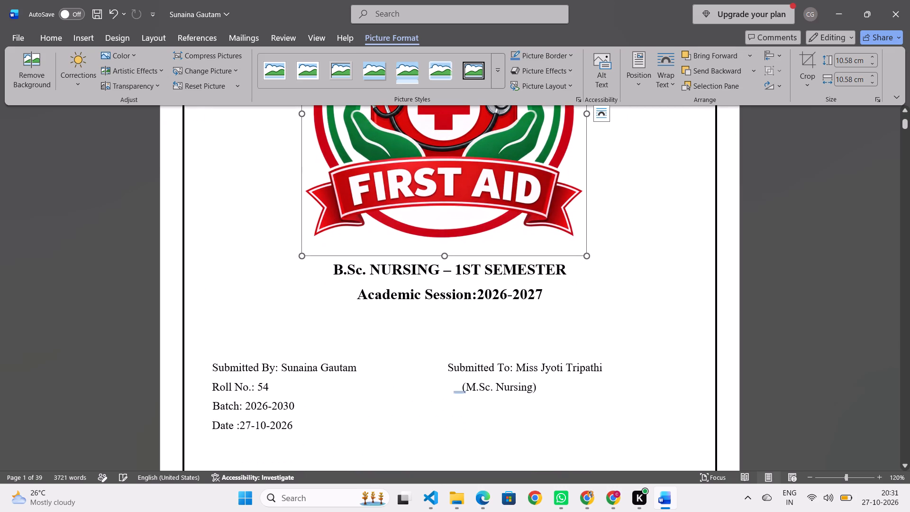
Add two blank lines above the "B.Sc. NURSING – 1ST SEMESTER" line on the cover page.
{"action": "scroll", "coordinate": [446, 349], "scroll_direction": "down", "scroll_amount": 5}
{"action": "scroll", "coordinate": [446, 349], "scroll_direction": "up", "scroll_amount": 5}
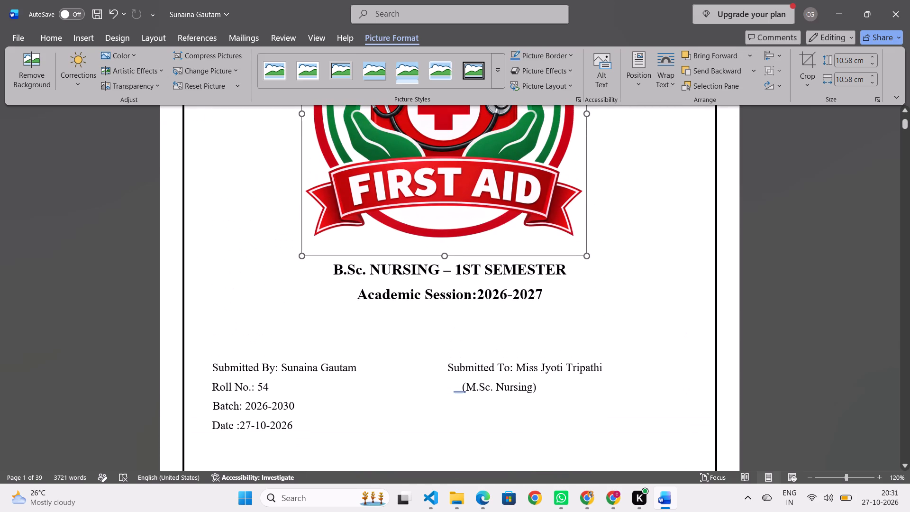
{"action": "left_click", "coordinate": [333, 264]}
{"action": "key", "text": "Return"}
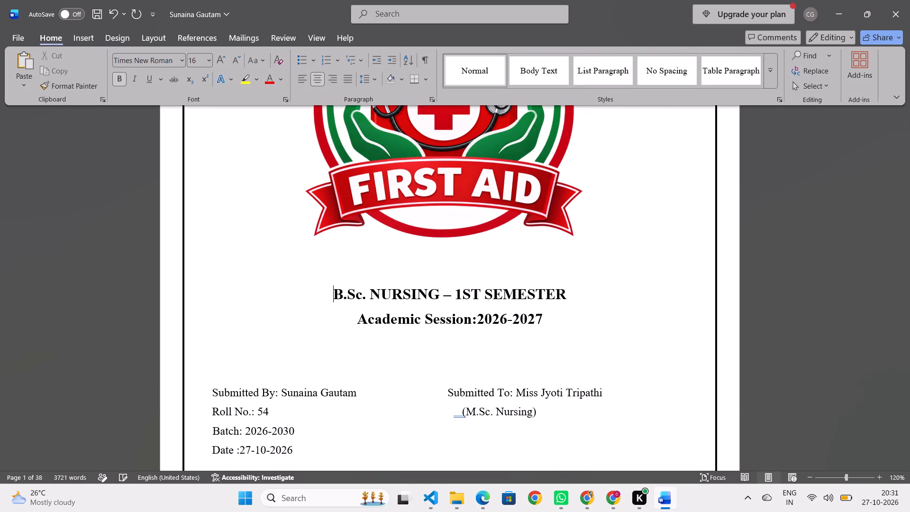
{"action": "key", "text": "Return"}
{"action": "scroll", "coordinate": [352, 267], "scroll_direction": "down", "scroll_amount": 4}
{"action": "scroll", "coordinate": [353, 267], "scroll_direction": "up", "scroll_amount": 4}
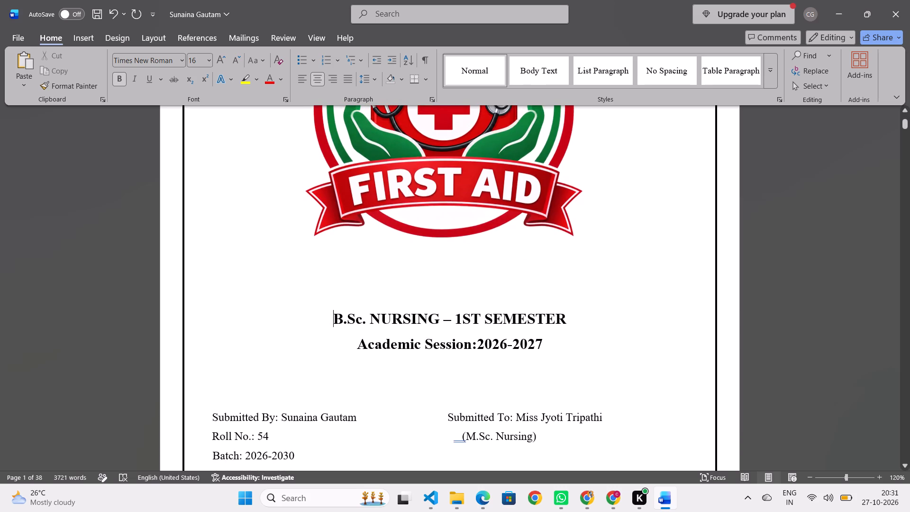
Move the First Aid logo slightly further down the cover page, towards the "B.Sc. NURSING" line.
{"action": "scroll", "coordinate": [391, 264], "scroll_direction": "up", "scroll_amount": 6}
{"action": "scroll", "coordinate": [416, 298], "scroll_direction": "up", "scroll_amount": 3}
{"action": "left_click", "coordinate": [440, 378]}
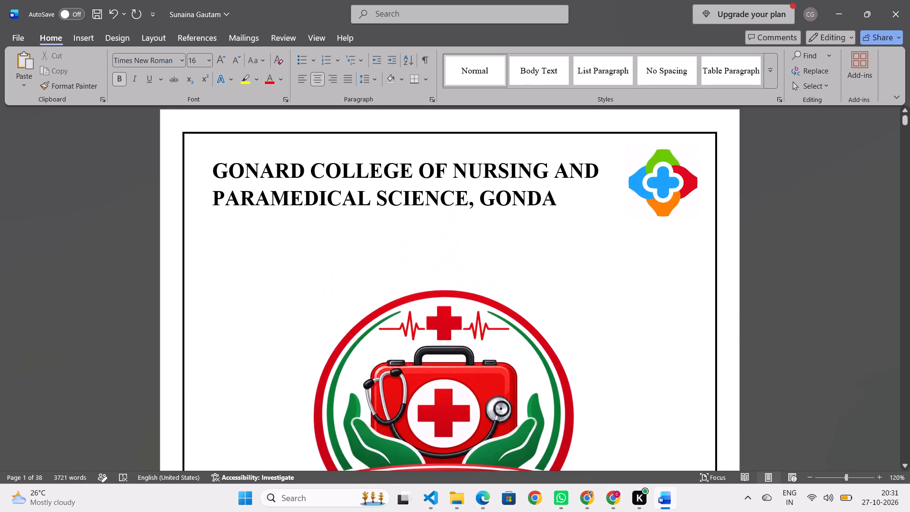
{"action": "left_click_drag", "start_coordinate": [442, 358], "coordinate": [445, 390]}
{"action": "scroll", "coordinate": [448, 385], "scroll_direction": "down", "scroll_amount": 4}
{"action": "scroll", "coordinate": [455, 376], "scroll_direction": "up", "scroll_amount": 10}
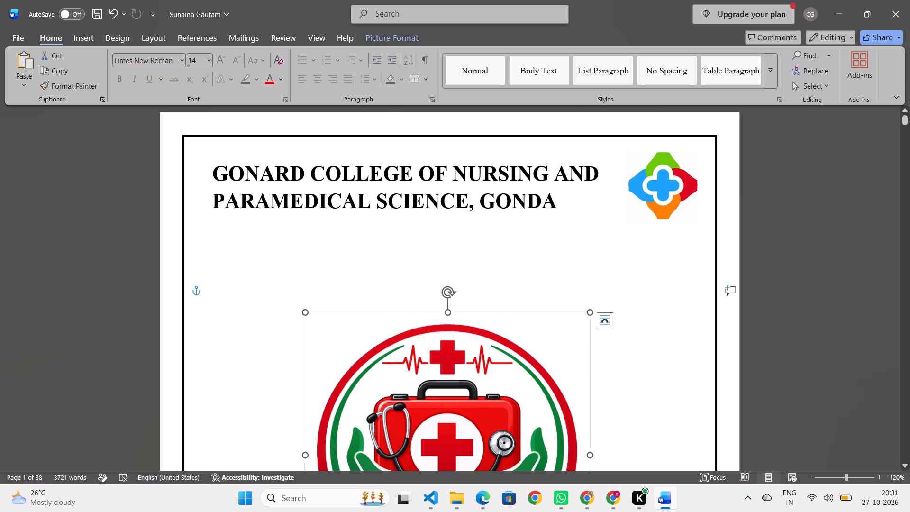
Enlarge the college logo beside the college name and nudge it so it stays inside the page border's upper corner.
{"action": "left_click", "coordinate": [665, 174]}
{"action": "left_click_drag", "start_coordinate": [625, 227], "coordinate": [618, 226]}
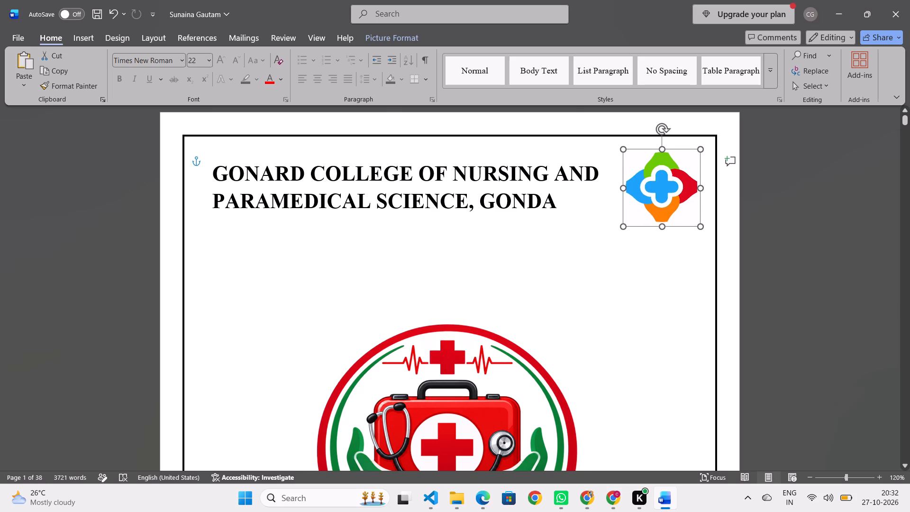
{"action": "left_click_drag", "start_coordinate": [618, 226], "coordinate": [603, 226]}
{"action": "left_click_drag", "start_coordinate": [628, 211], "coordinate": [632, 209]}
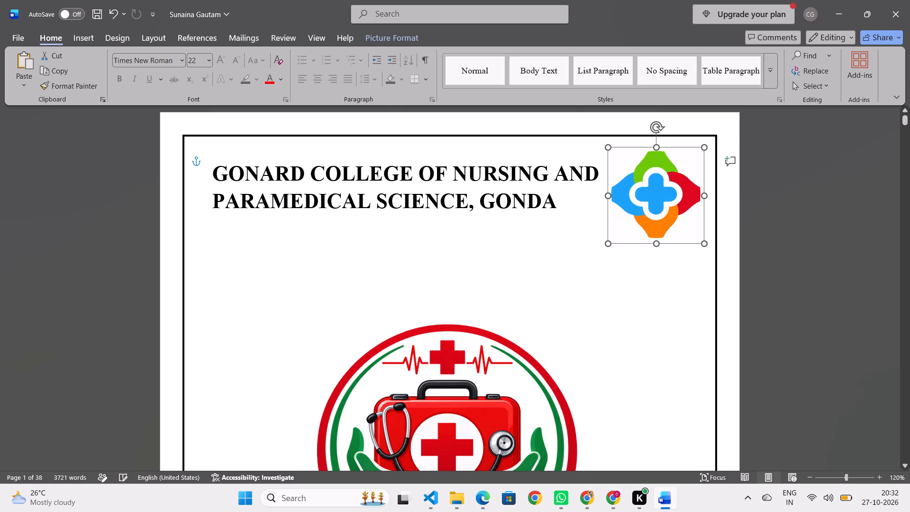
{"action": "left_click_drag", "start_coordinate": [632, 209], "coordinate": [634, 207]}
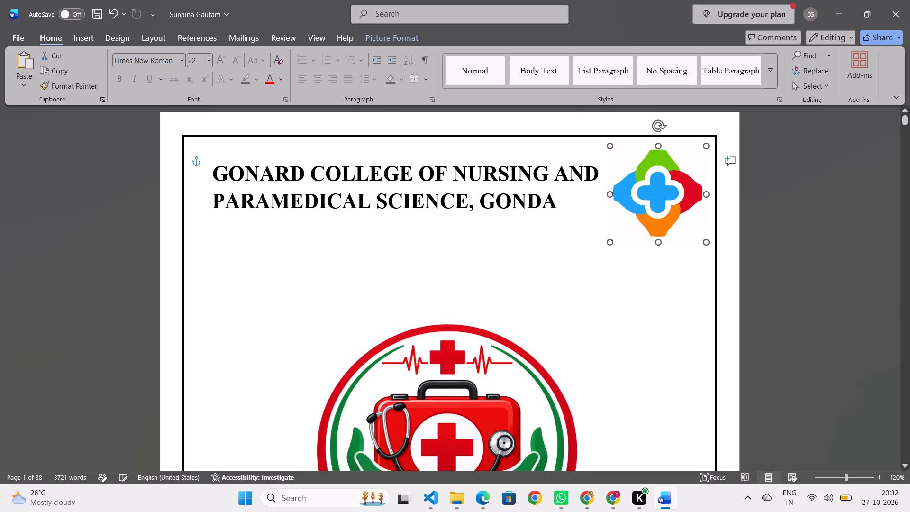
{"action": "left_click_drag", "start_coordinate": [634, 207], "coordinate": [634, 205]}
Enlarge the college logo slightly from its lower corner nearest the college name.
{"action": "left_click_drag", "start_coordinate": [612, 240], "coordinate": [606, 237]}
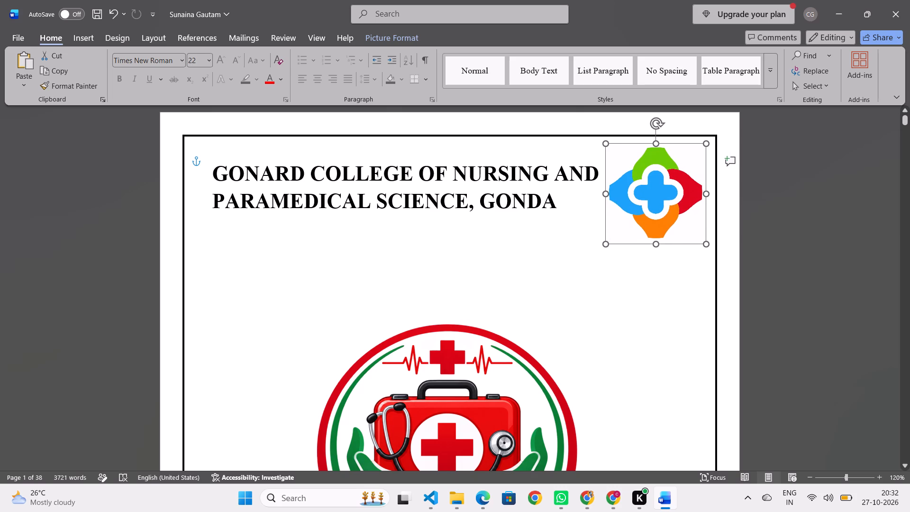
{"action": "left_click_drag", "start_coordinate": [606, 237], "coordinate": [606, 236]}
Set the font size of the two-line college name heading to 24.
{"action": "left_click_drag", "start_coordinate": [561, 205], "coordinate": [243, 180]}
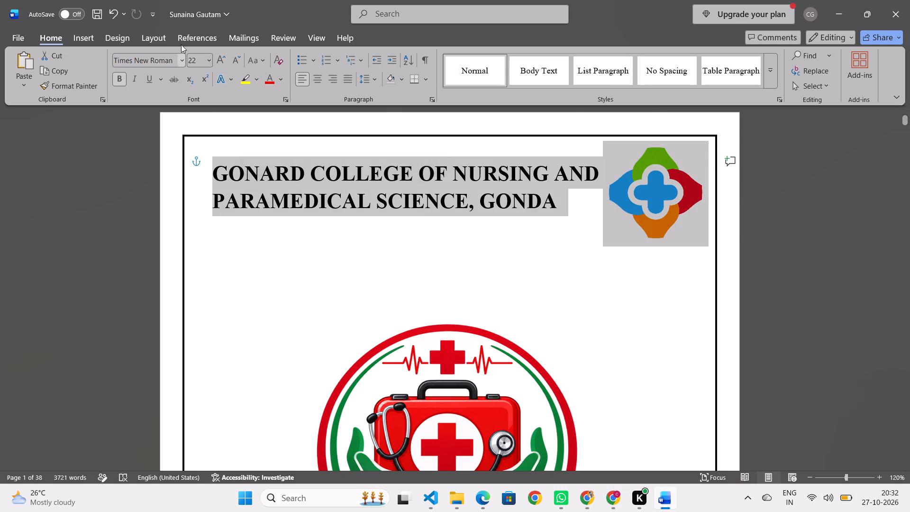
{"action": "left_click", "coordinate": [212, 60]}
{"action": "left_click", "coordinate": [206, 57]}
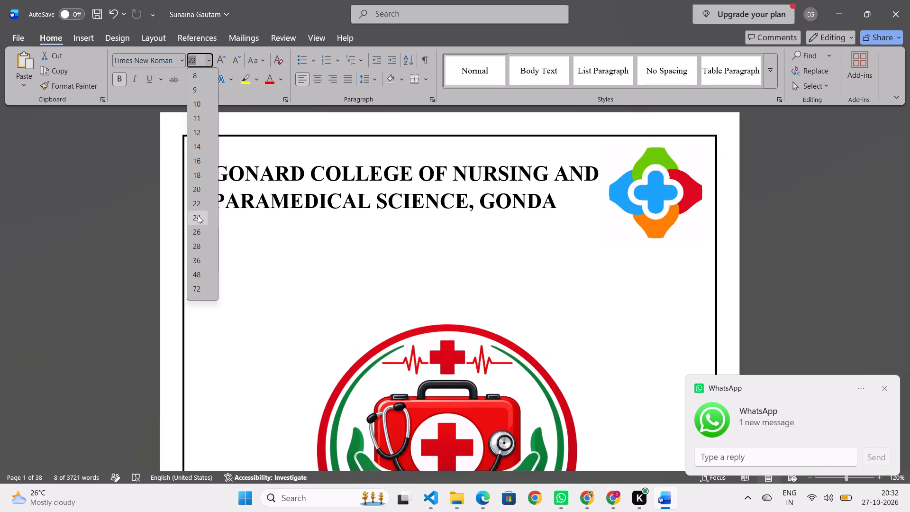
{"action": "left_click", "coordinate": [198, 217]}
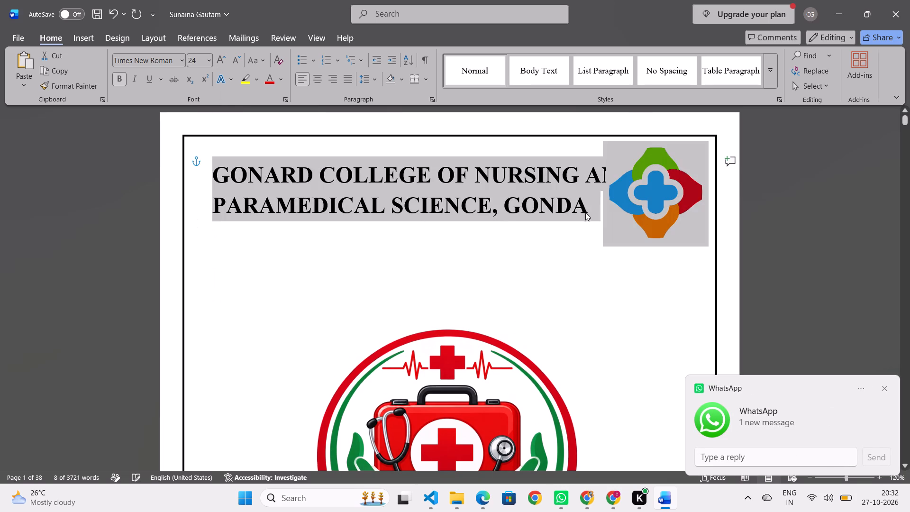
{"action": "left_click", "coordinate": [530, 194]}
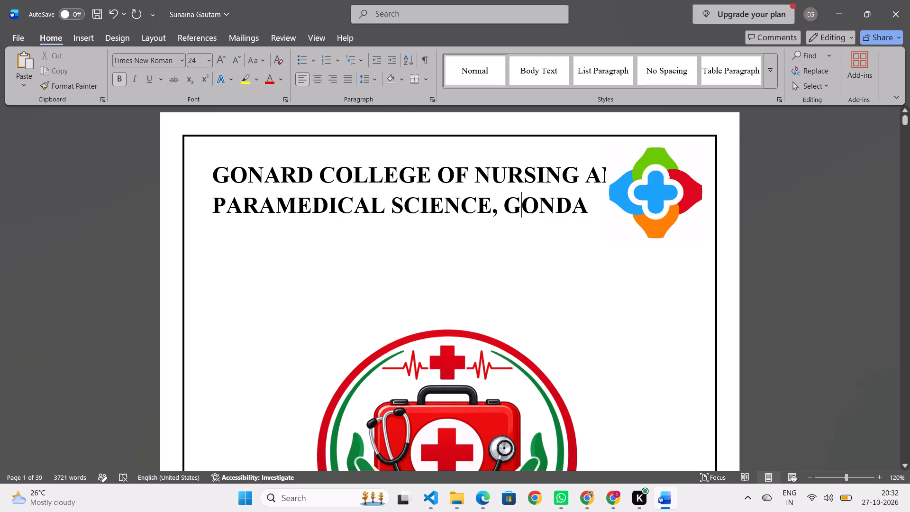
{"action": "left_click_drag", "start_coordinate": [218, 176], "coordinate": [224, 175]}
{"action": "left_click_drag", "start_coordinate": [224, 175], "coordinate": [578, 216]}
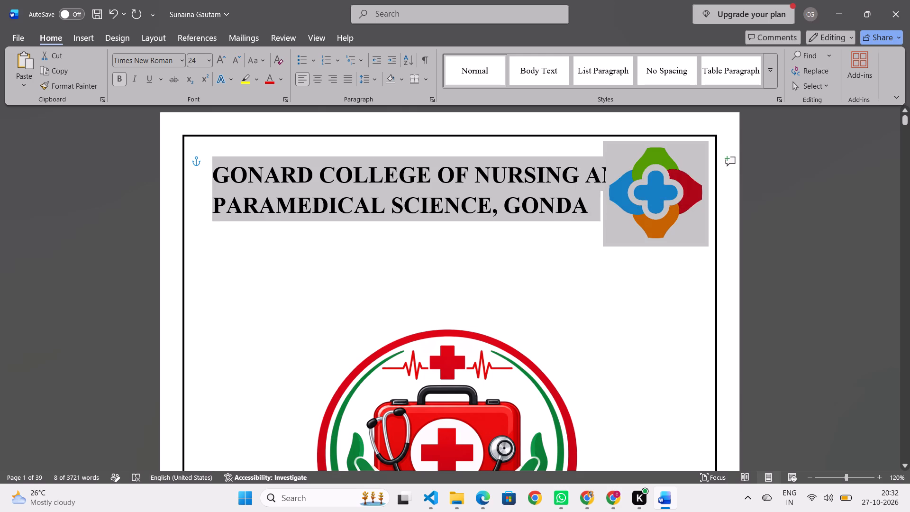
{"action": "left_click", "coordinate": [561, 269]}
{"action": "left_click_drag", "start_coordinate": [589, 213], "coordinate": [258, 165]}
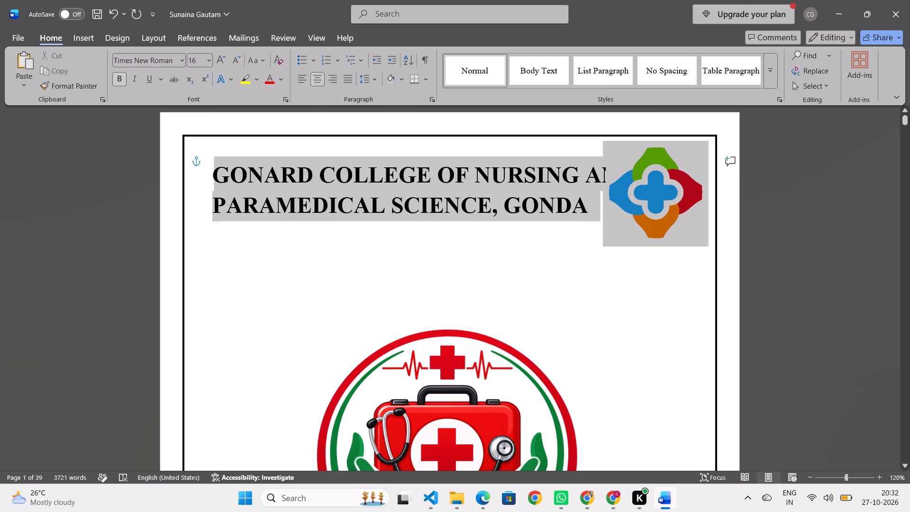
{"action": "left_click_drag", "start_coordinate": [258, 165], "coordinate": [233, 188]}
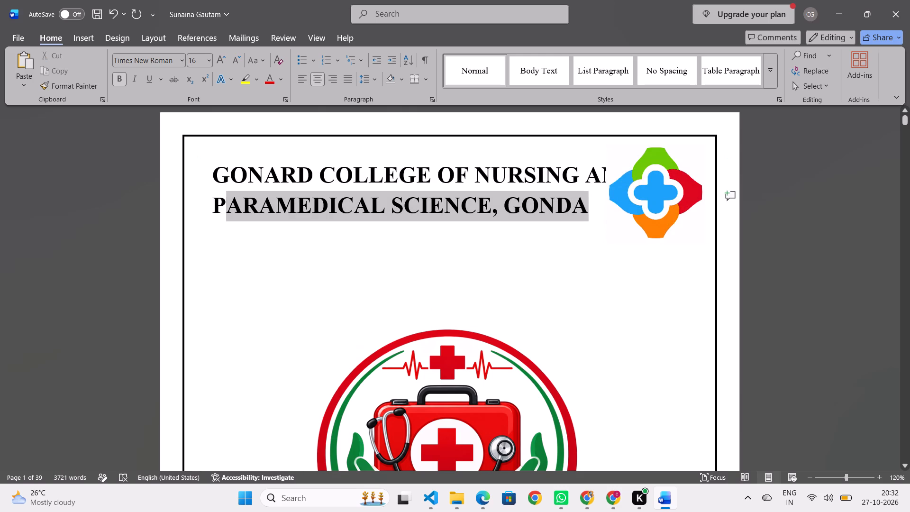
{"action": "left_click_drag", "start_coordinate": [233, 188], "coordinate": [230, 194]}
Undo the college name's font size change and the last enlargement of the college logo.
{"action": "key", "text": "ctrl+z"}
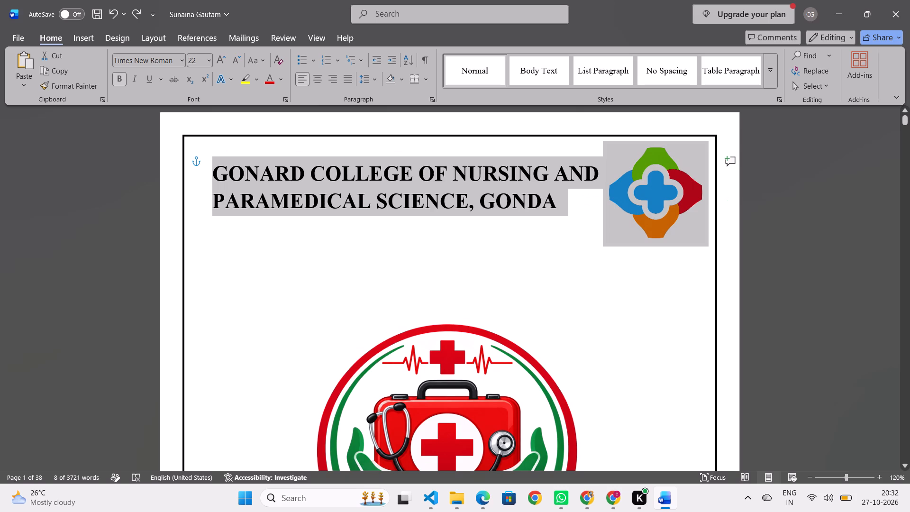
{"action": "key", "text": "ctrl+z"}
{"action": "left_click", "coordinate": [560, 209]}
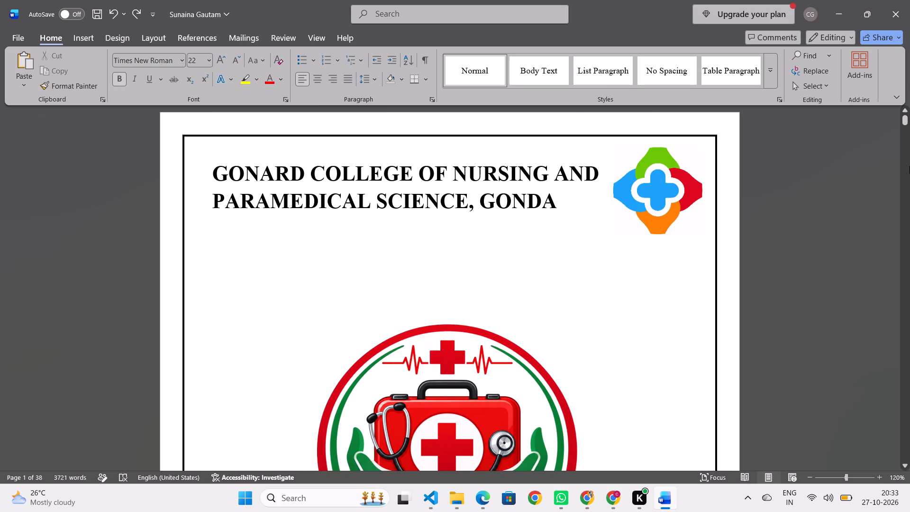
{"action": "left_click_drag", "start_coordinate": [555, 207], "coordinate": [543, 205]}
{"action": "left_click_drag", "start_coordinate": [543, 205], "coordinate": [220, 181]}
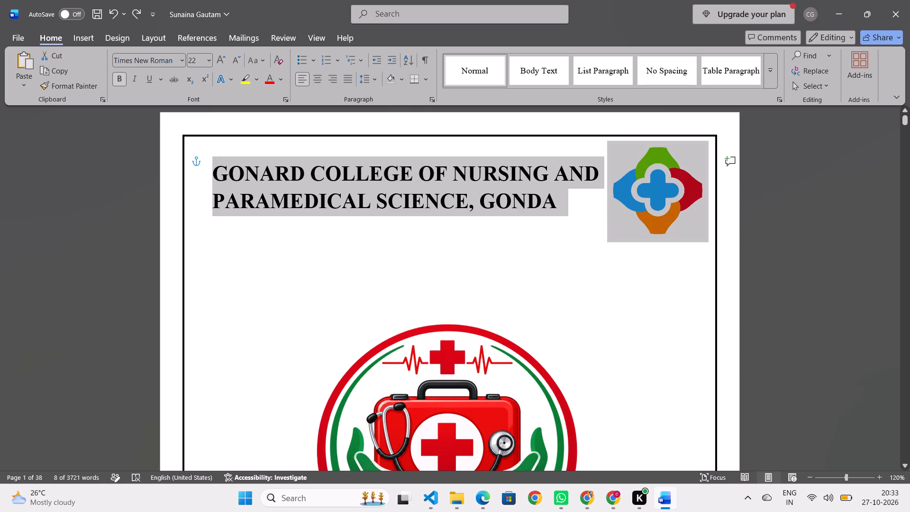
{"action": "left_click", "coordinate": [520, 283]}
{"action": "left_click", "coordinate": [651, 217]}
Move the First Aid logo up and slightly to the right, closer to the college name.
{"action": "scroll", "coordinate": [415, 354], "scroll_direction": "down", "scroll_amount": 2}
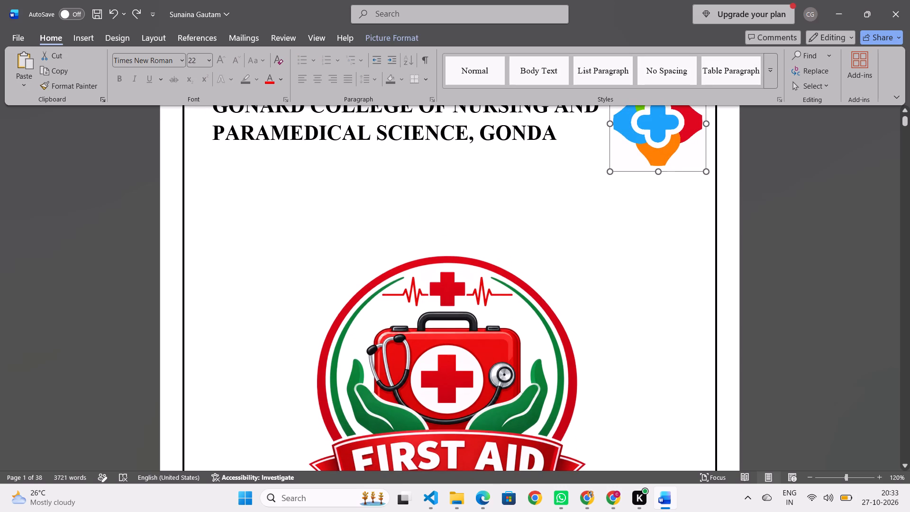
{"action": "left_click", "coordinate": [438, 332]}
{"action": "left_click_drag", "start_coordinate": [438, 332], "coordinate": [450, 322]}
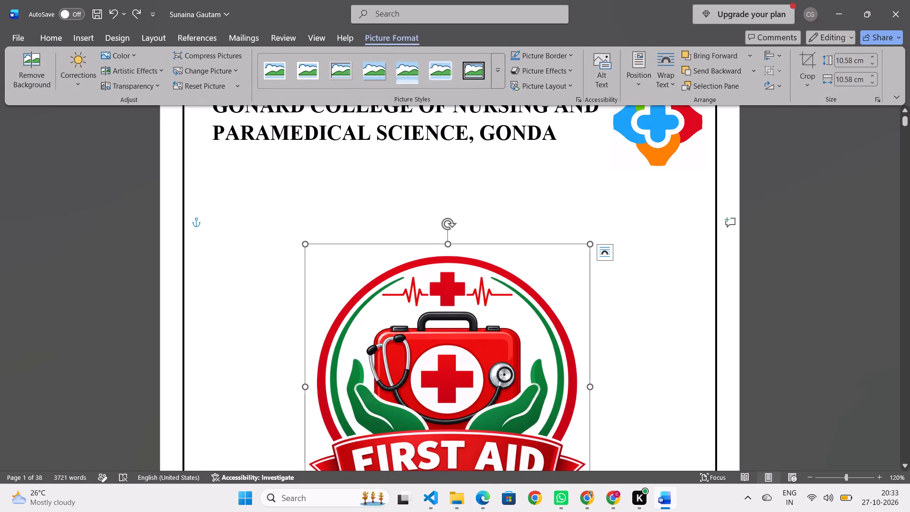
{"action": "left_click_drag", "start_coordinate": [479, 358], "coordinate": [499, 337]}
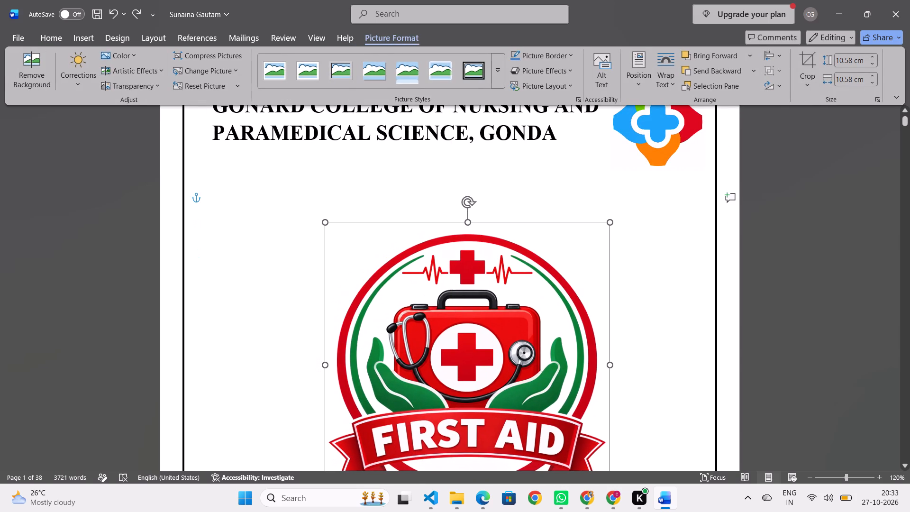
{"action": "left_click_drag", "start_coordinate": [499, 337], "coordinate": [499, 337]}
Delete some of the spacing before "Submitted To" and "(M.Sc. Nursing)" to shift both towards the student details.
{"action": "scroll", "coordinate": [499, 337], "scroll_direction": "down", "scroll_amount": 10}
{"action": "scroll", "coordinate": [499, 337], "scroll_direction": "up", "scroll_amount": 4}
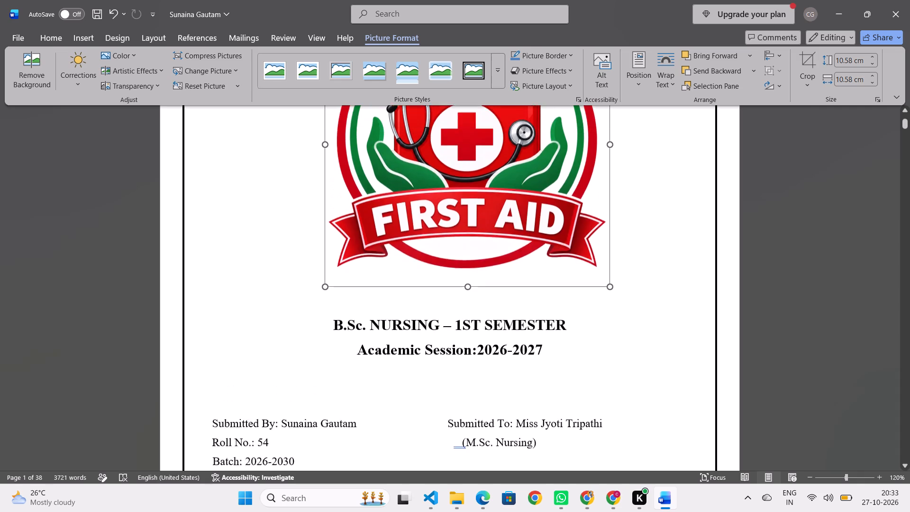
{"action": "scroll", "coordinate": [499, 337], "scroll_direction": "up", "scroll_amount": 2}
{"action": "scroll", "coordinate": [466, 339], "scroll_direction": "down", "scroll_amount": 5}
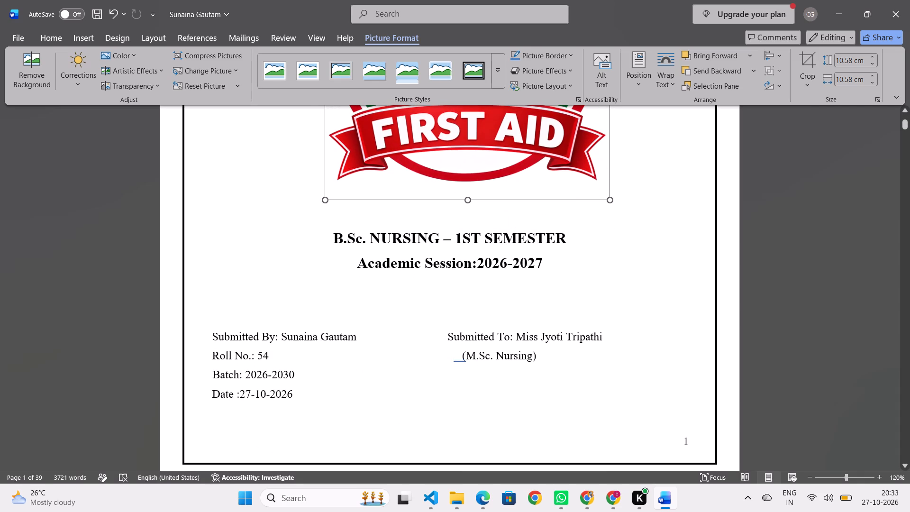
{"action": "left_click", "coordinate": [447, 335]}
{"action": "key", "text": "BackSpace"}
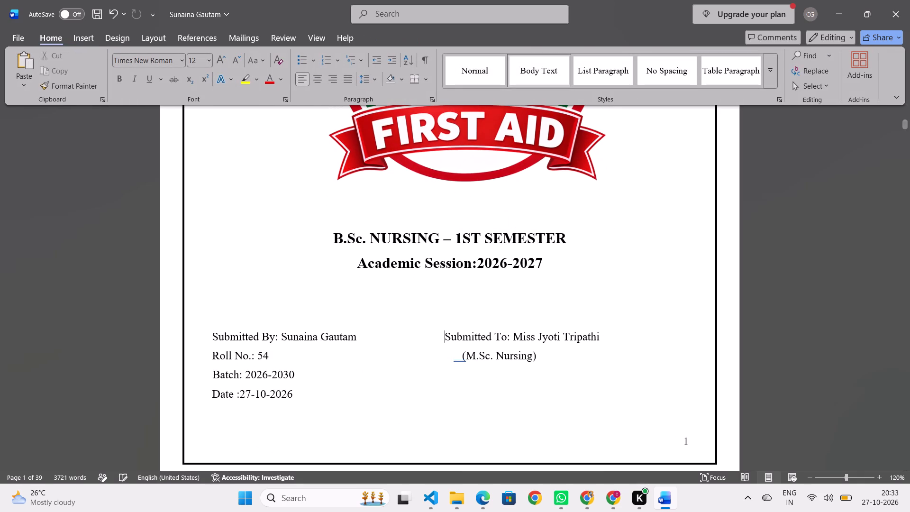
{"action": "key", "text": "BackSpace"}
{"action": "key", "text": "BackSpace"}
{"action": "key", "text": "BackSpace"}
{"action": "key", "text": "BackSpace"}
{"action": "key", "text": "BackSpace"}
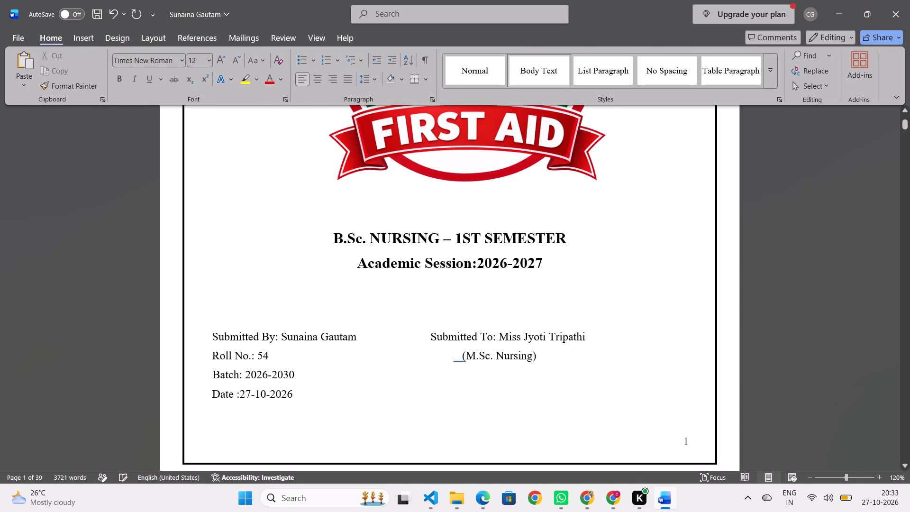
{"action": "left_click", "coordinate": [461, 356]}
{"action": "key", "text": "BackSpace"}
{"action": "key", "text": "BackSpace"}
{"action": "key", "text": "BackSpace"}
{"action": "left_click", "coordinate": [431, 339]}
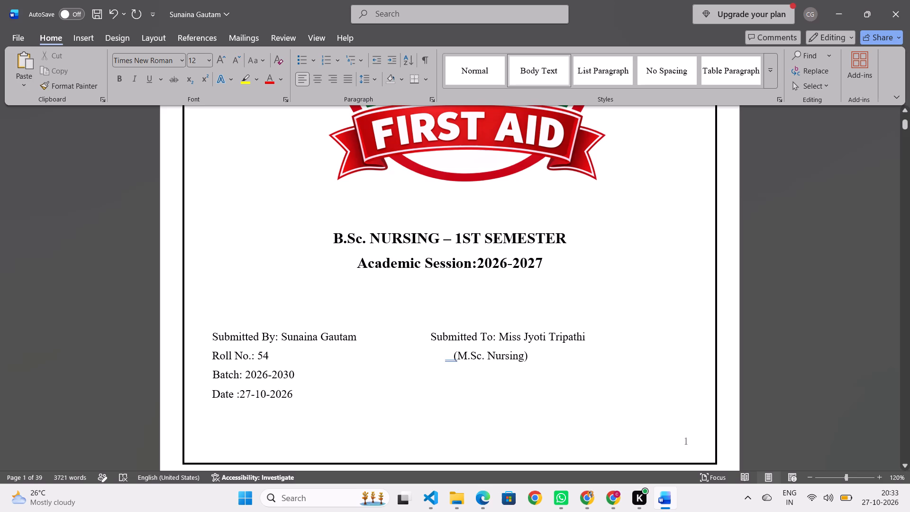
{"action": "key", "text": "BackSpace"}
{"action": "key", "text": "BackSpace"}
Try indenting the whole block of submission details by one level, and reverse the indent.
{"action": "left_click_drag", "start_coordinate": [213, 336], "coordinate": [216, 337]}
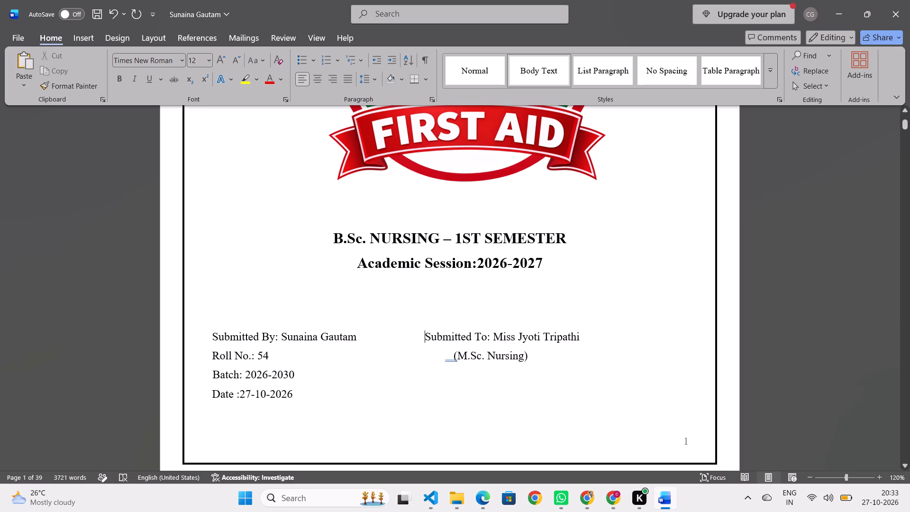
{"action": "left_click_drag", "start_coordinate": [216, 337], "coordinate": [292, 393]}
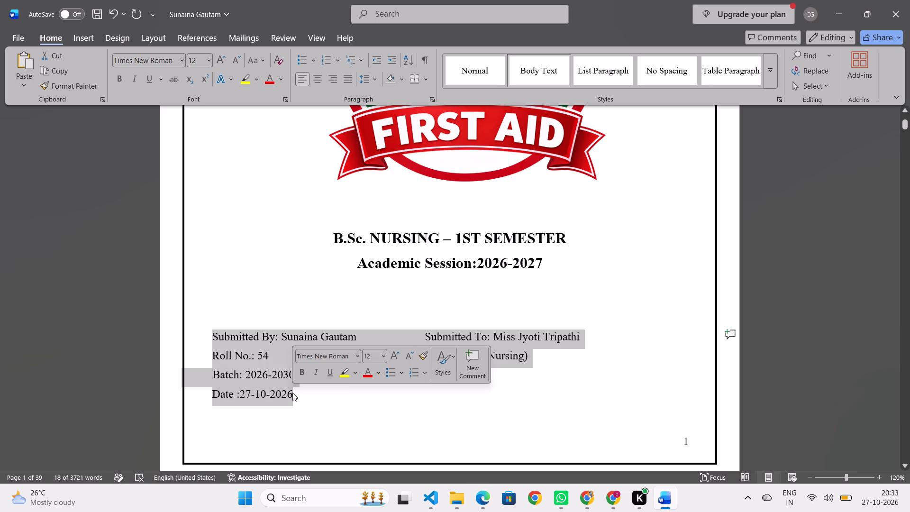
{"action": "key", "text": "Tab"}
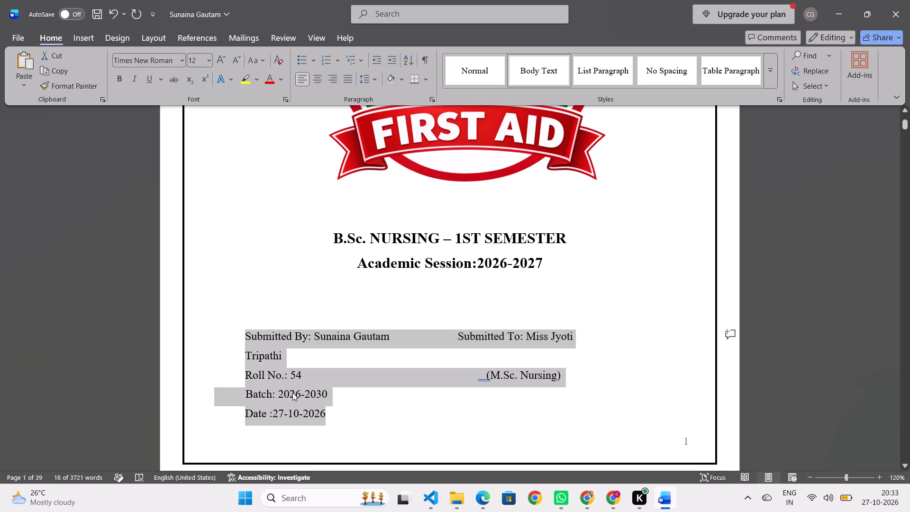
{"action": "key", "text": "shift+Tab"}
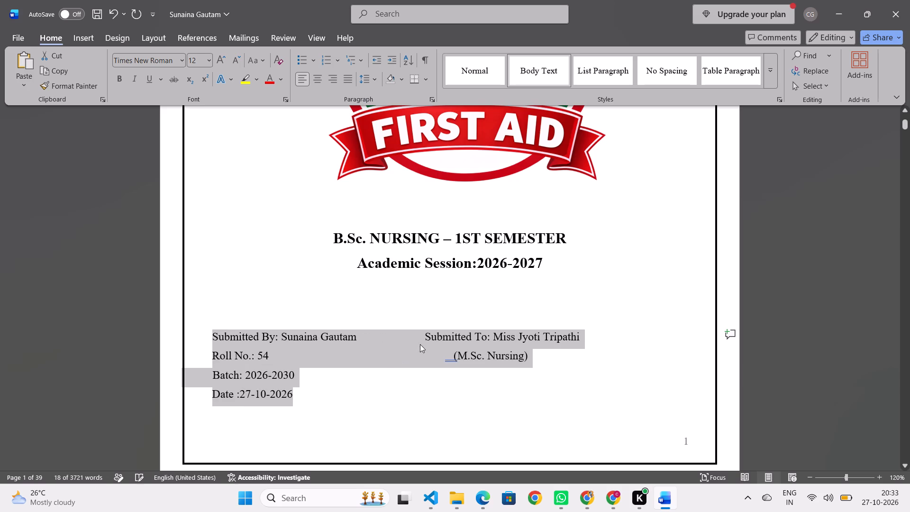
Delete more spacing before "Submitted To" and "(M.Sc. Nursing)" to bring both still closer to the student details.
{"action": "left_click", "coordinate": [425, 335]}
{"action": "key", "text": "BackSpace"}
{"action": "key", "text": "BackSpace"}
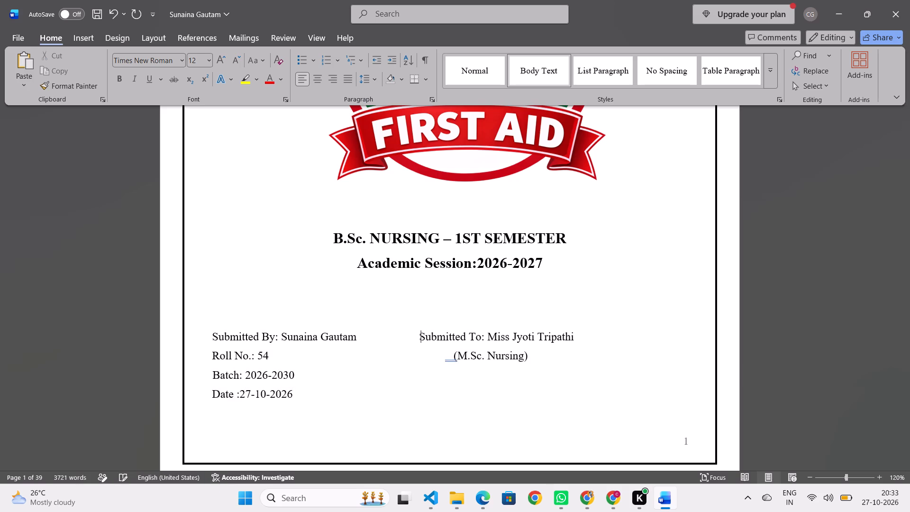
{"action": "key", "text": "BackSpace"}
{"action": "key", "text": "BackSpace"}
{"action": "key", "text": "BackSpace"}
{"action": "key", "text": "BackSpace"}
{"action": "left_click", "coordinate": [451, 360]}
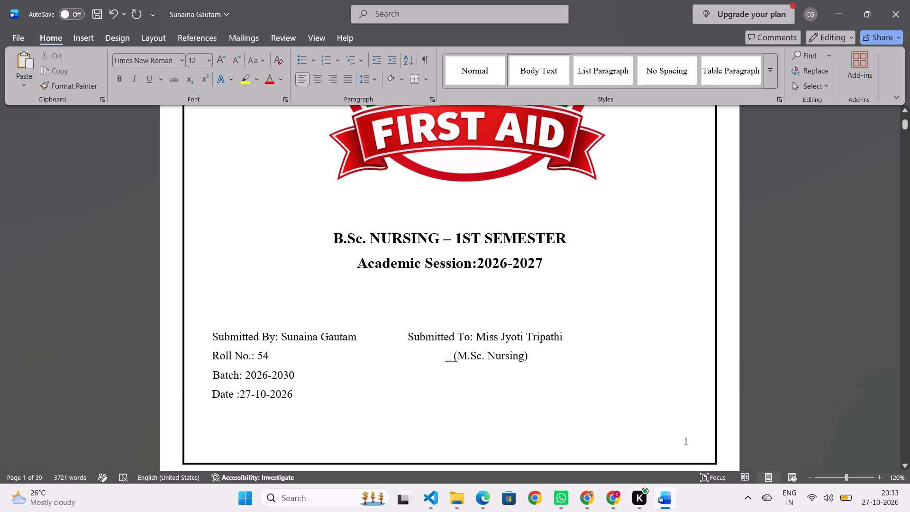
{"action": "key", "text": "BackSpace"}
{"action": "key", "text": "BackSpace"}
{"action": "key", "text": "BackSpace"}
{"action": "key", "text": "BackSpace"}
{"action": "key", "text": "BackSpace"}
{"action": "key", "text": "BackSpace"}
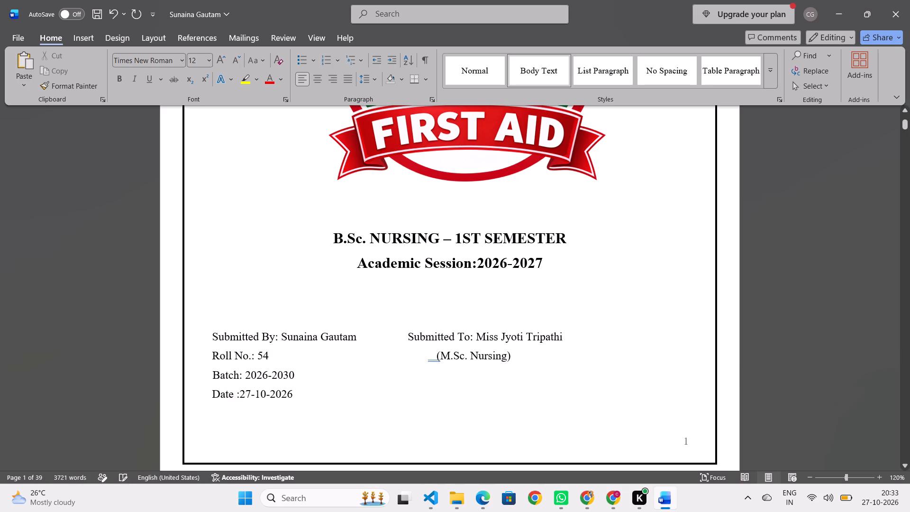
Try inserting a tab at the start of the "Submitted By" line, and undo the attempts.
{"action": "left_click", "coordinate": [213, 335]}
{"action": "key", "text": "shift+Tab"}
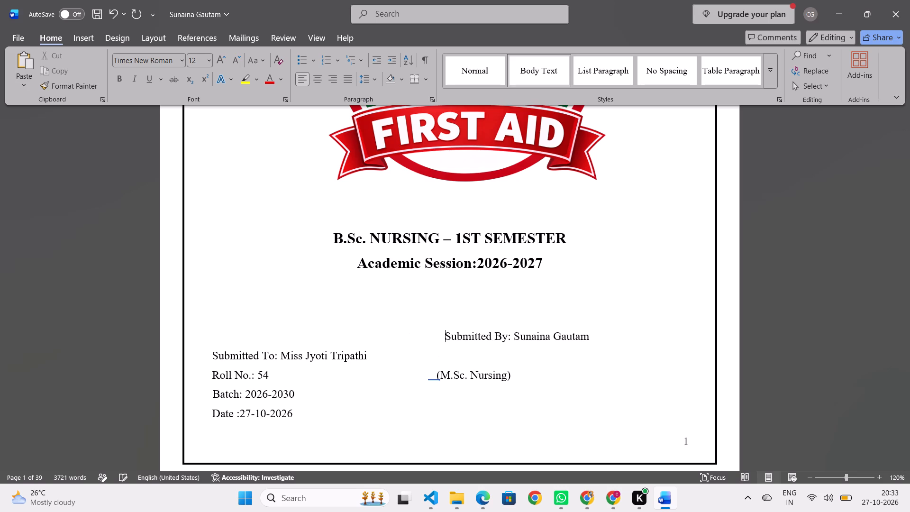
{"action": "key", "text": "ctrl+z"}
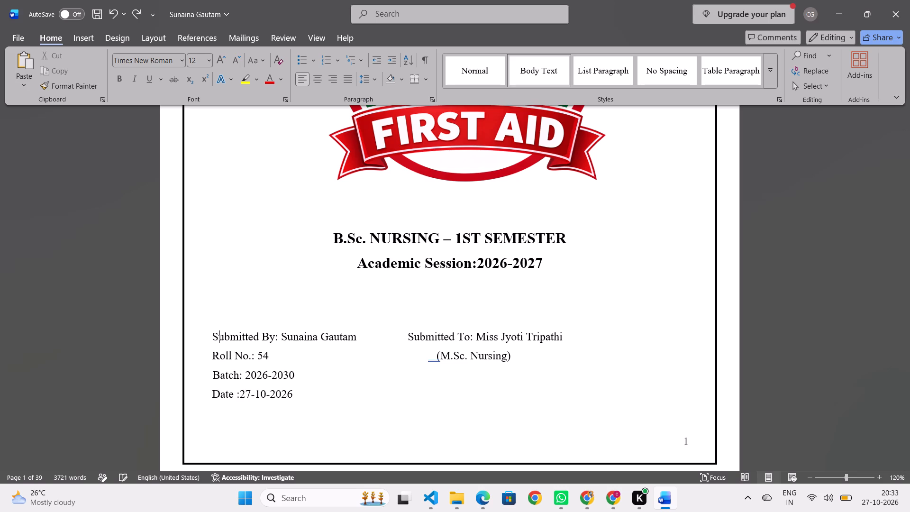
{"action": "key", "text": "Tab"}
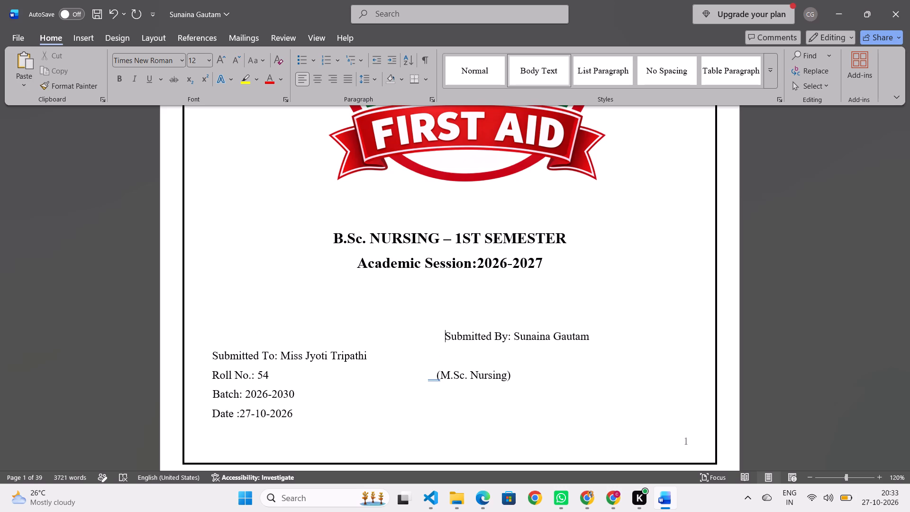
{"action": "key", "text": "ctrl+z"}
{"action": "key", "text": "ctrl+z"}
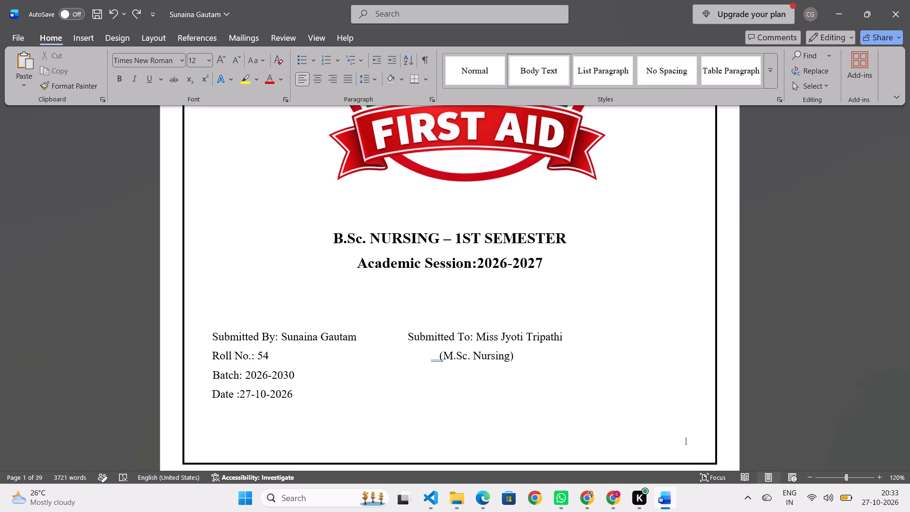
Insert a tab in the spacing before "(M.Sc. Nursing)".
{"action": "key", "text": "Tab"}
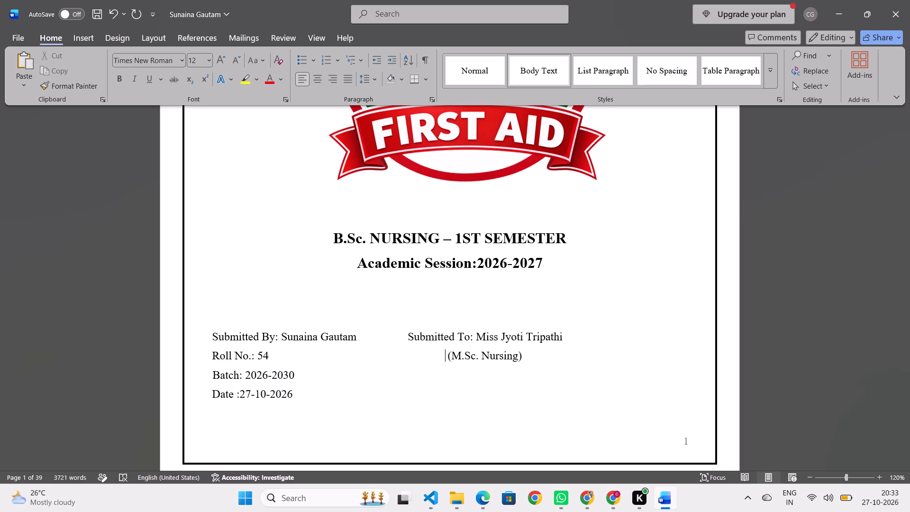
Indent all the submission details lines, from "Submitted By" to "Date", by one level.
{"action": "left_click_drag", "start_coordinate": [296, 399], "coordinate": [213, 347]}
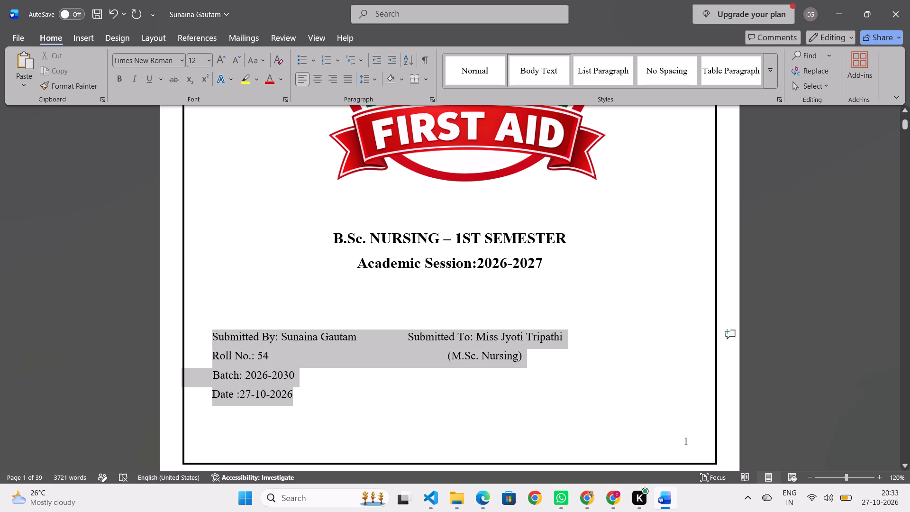
{"action": "left_click_drag", "start_coordinate": [213, 347], "coordinate": [211, 345]}
{"action": "key", "text": "Tab"}
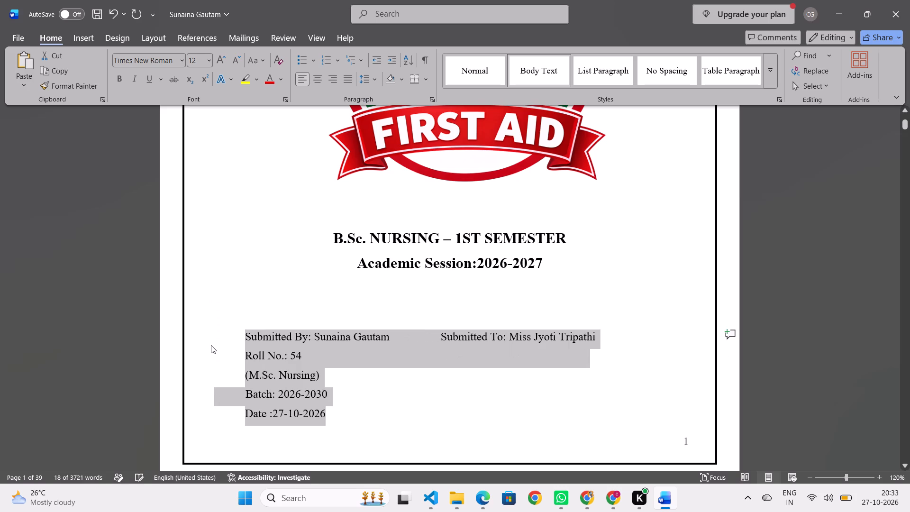
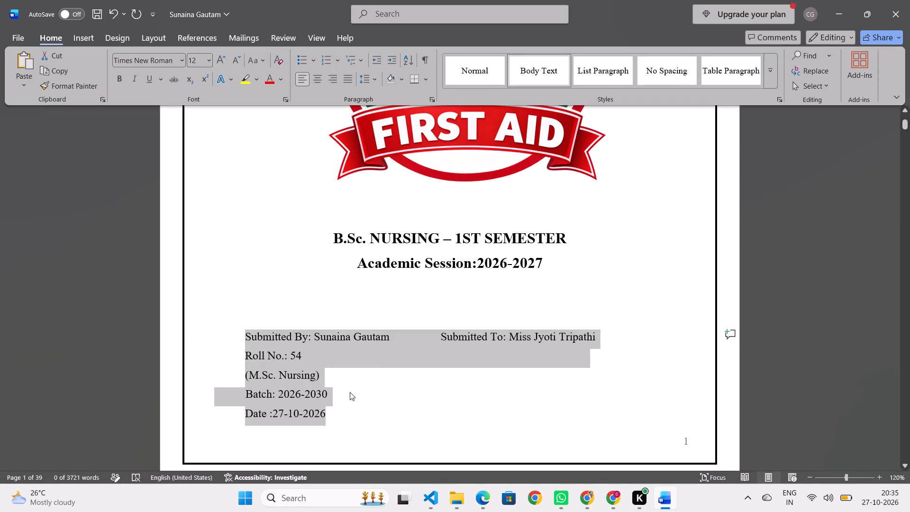
Undo the last indent of the submission details lines, from "Submitted By" to "Date".
{"action": "key", "text": "ctrl+z"}
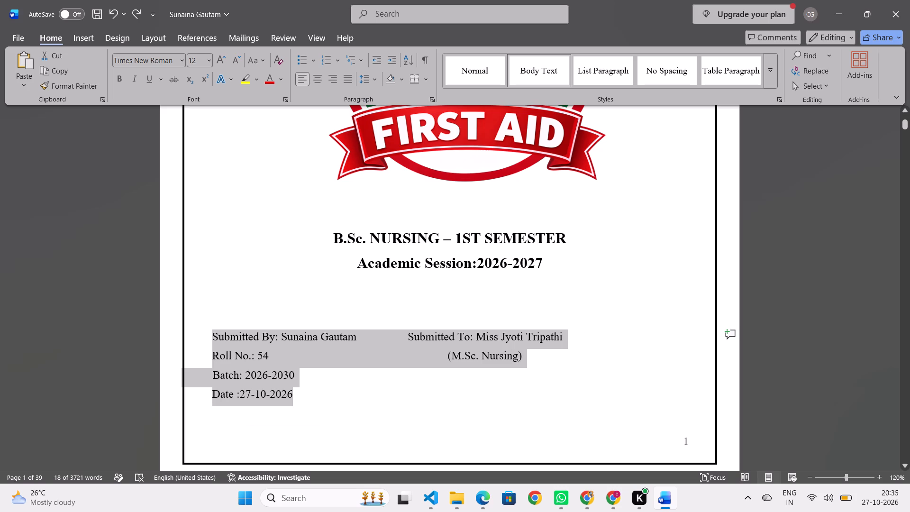
Try right alignment on the submission details lines, from "Submitted By" to "Date", and centre them instead.
{"action": "left_click", "coordinate": [346, 399]}
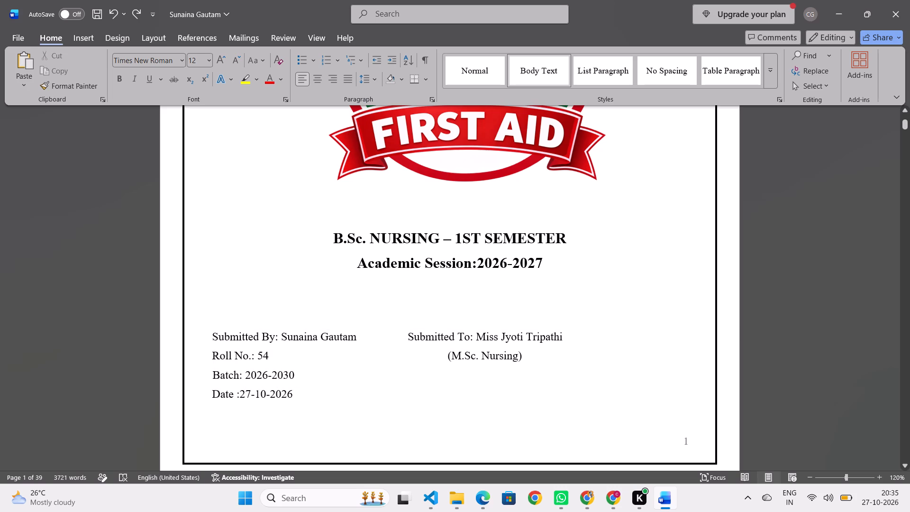
{"action": "left_click_drag", "start_coordinate": [212, 337], "coordinate": [282, 393]}
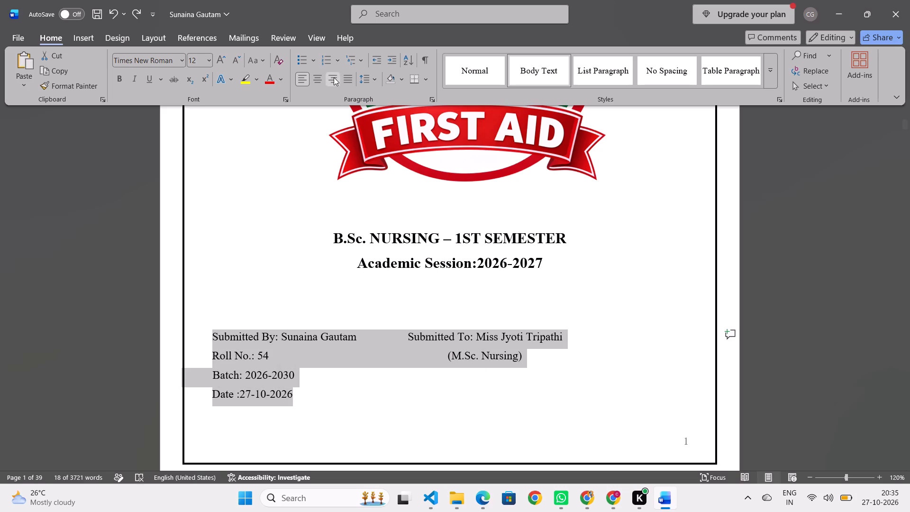
{"action": "left_click", "coordinate": [334, 77]}
{"action": "left_click", "coordinate": [311, 80]}
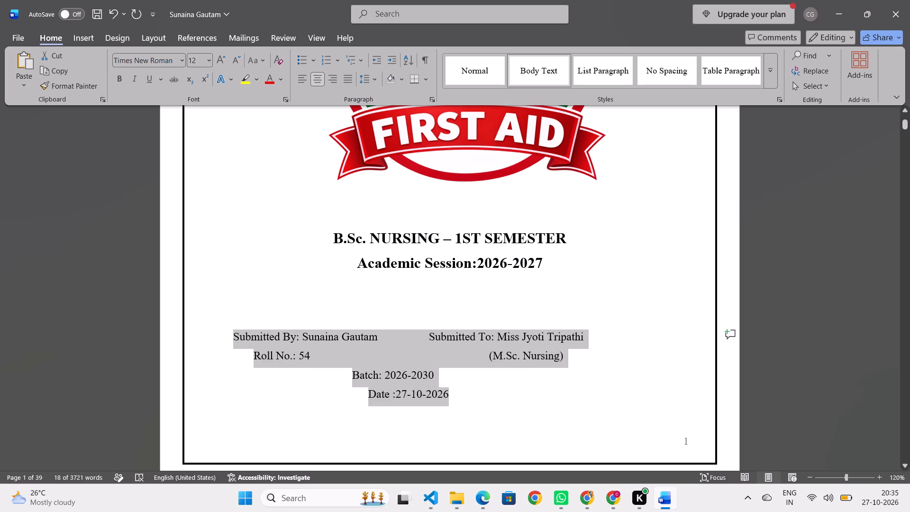